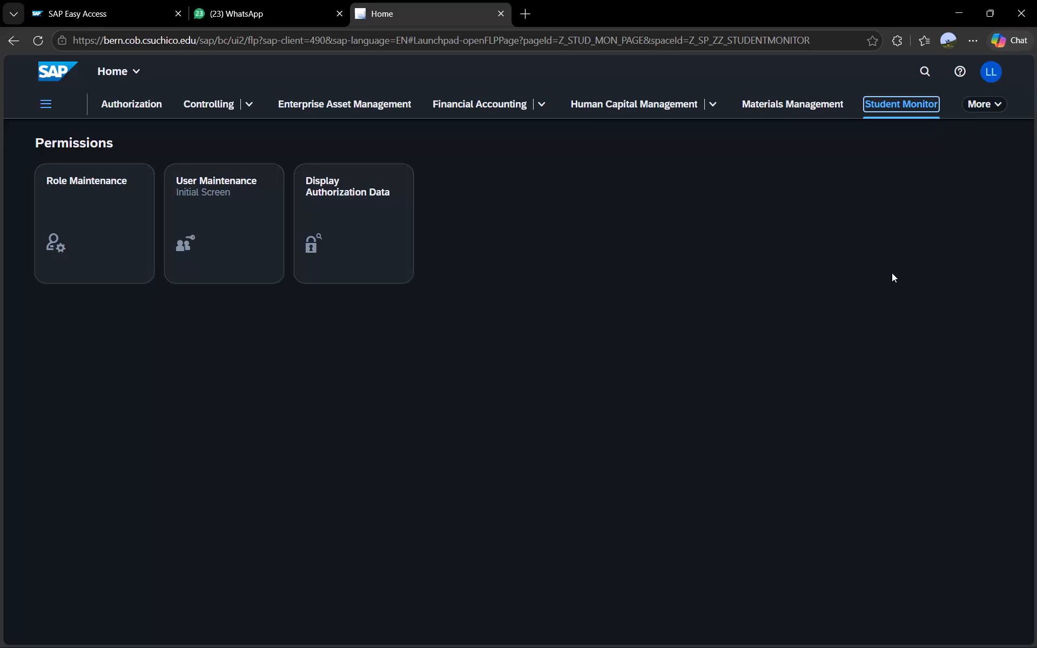
Show the additional application areas of the SAP launchpad that do not fit in the navigation bar.
left_click(993, 104)
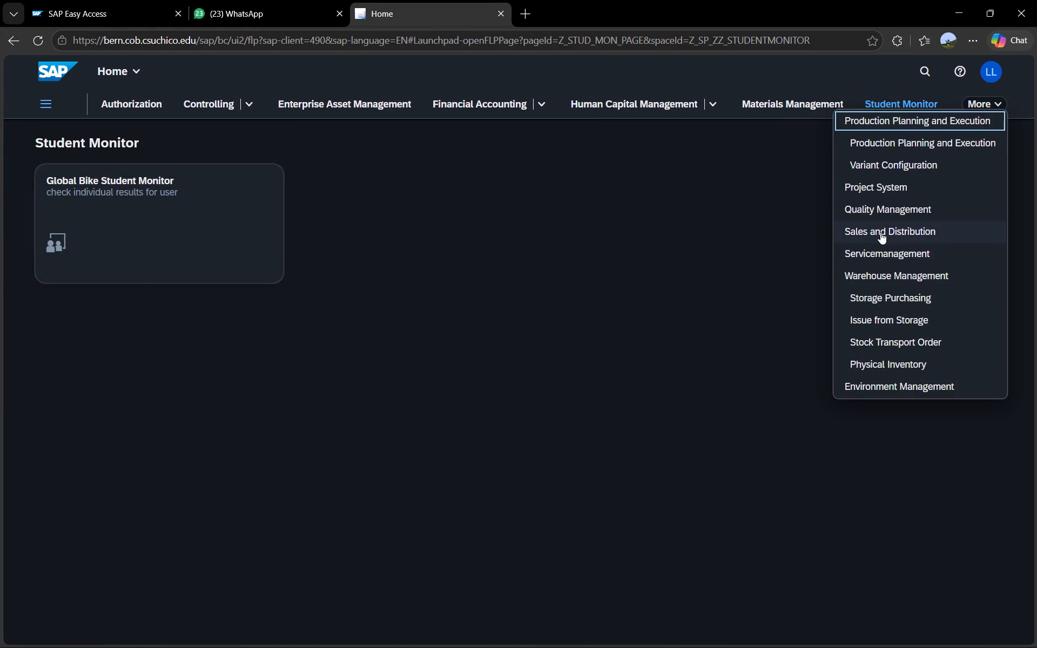
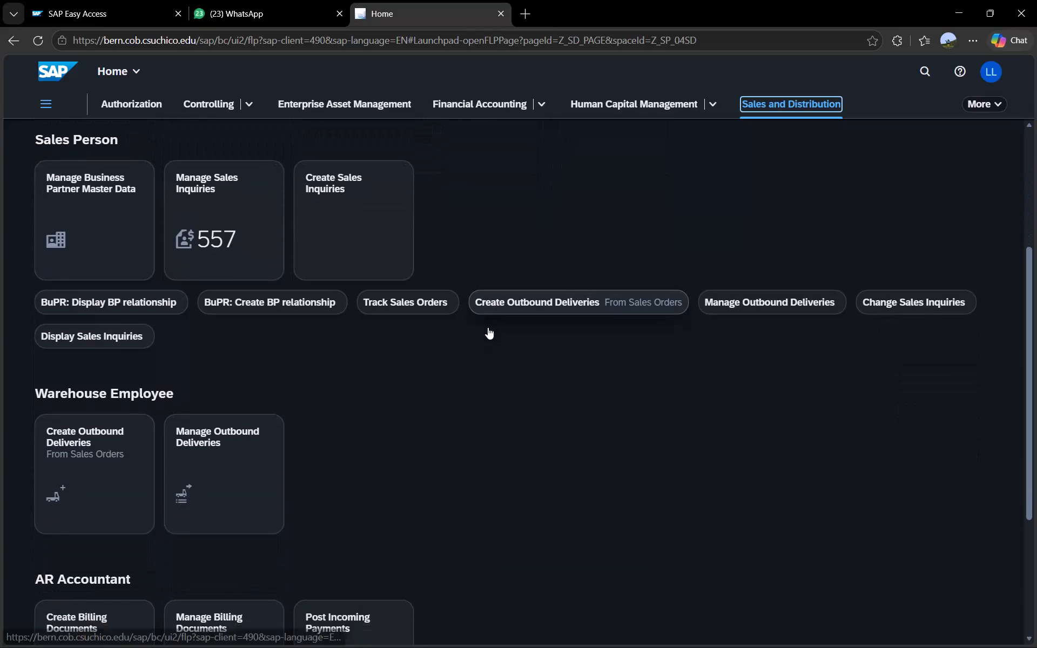
Look through the apps on the Sales and Distribution page, including the Sales Person, Warehouse Employee and AR Accountant sections.
scroll(488, 327, "down", 8)
scroll(488, 327, "up", 5)
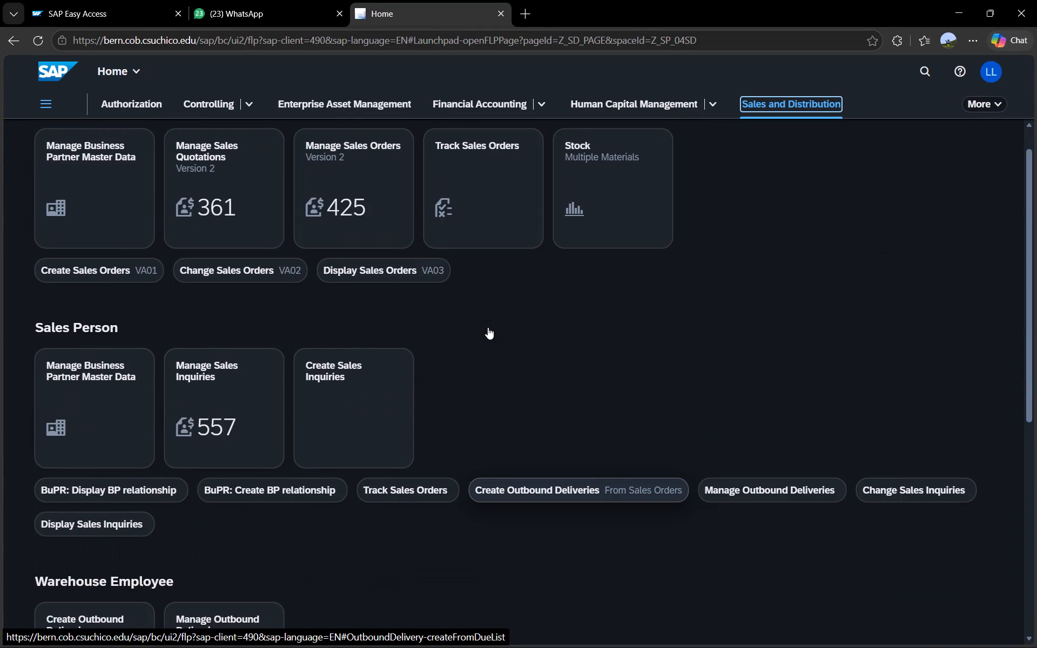
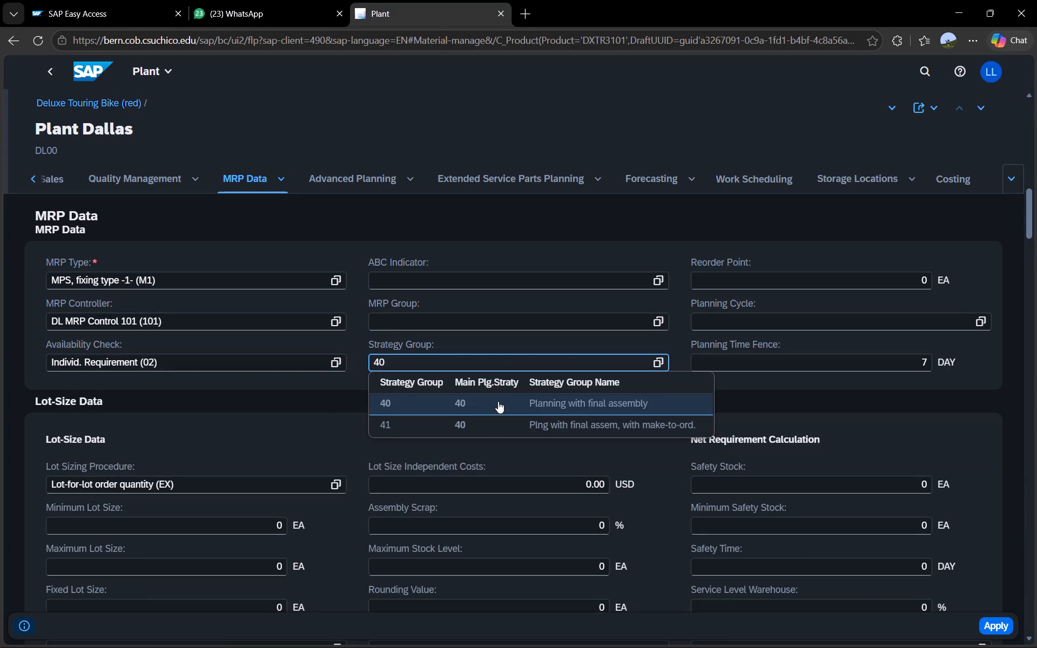
Set the Strategy Group in the MRP Data of Plant Dallas to 40, Planning with final assembly.
left_click_drag(426, 362, 499, 386)
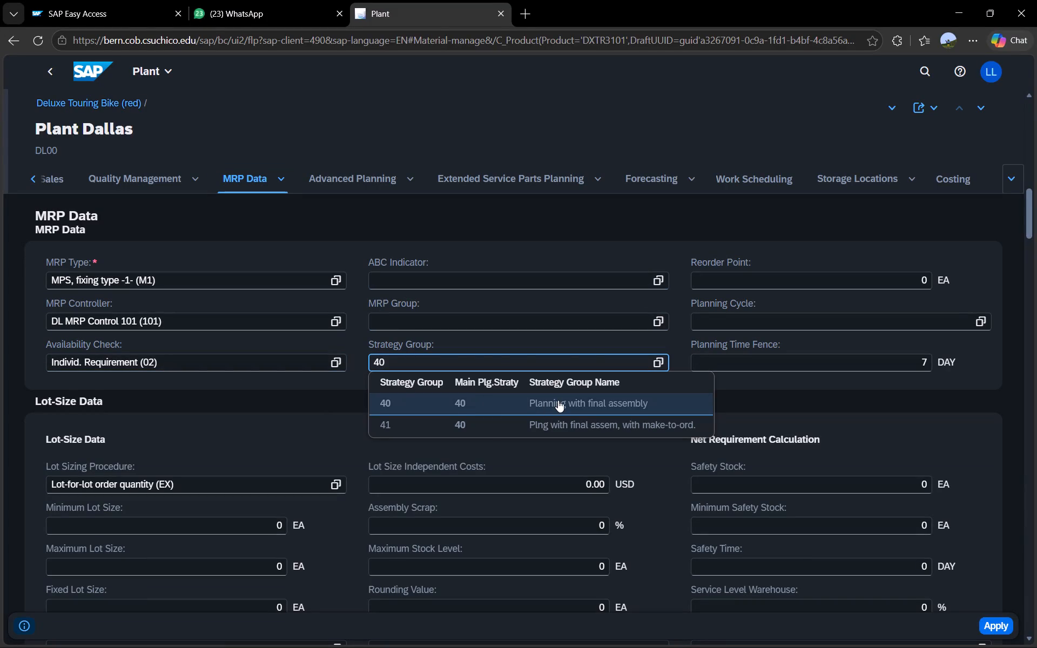
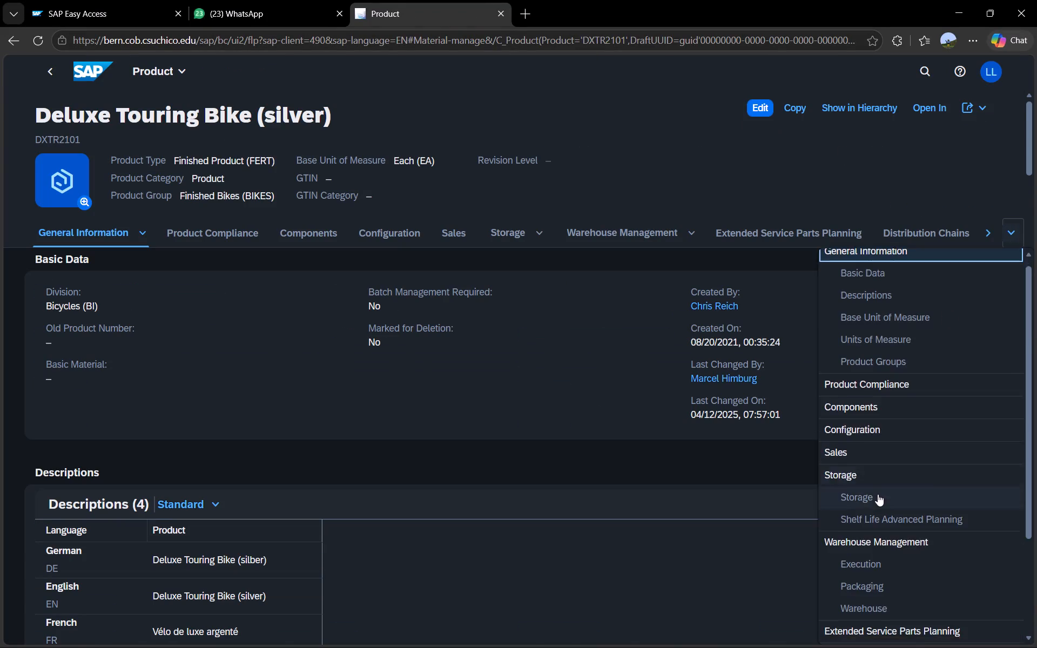
Open the Plant Dallas (DL00) details from the Plants section of the Deluxe Touring Bike (silver) product.
scroll(878, 494, "down", 10)
left_click(836, 539)
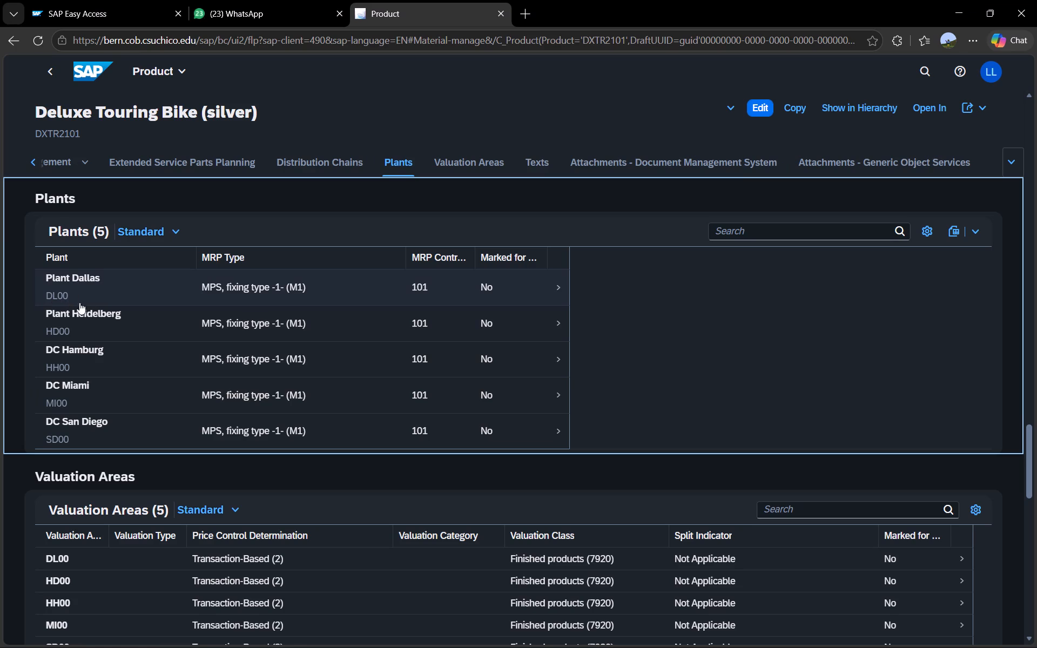
left_click(560, 285)
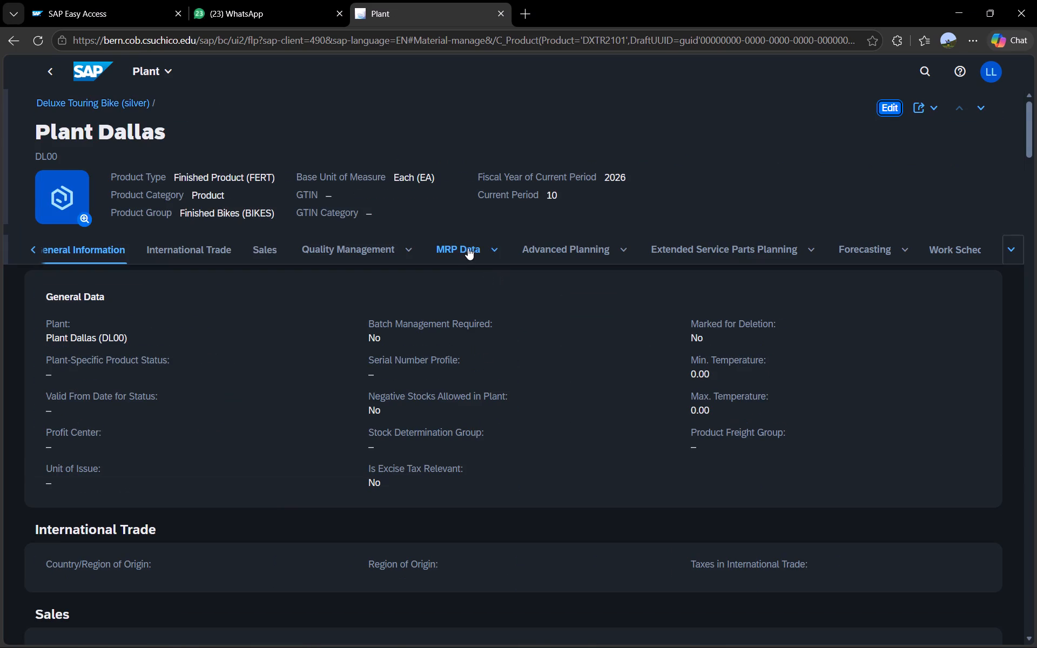
Return from Plant Dallas's MRP data to the Deluxe Touring Bike (silver) product and open it for editing.
left_click(468, 248)
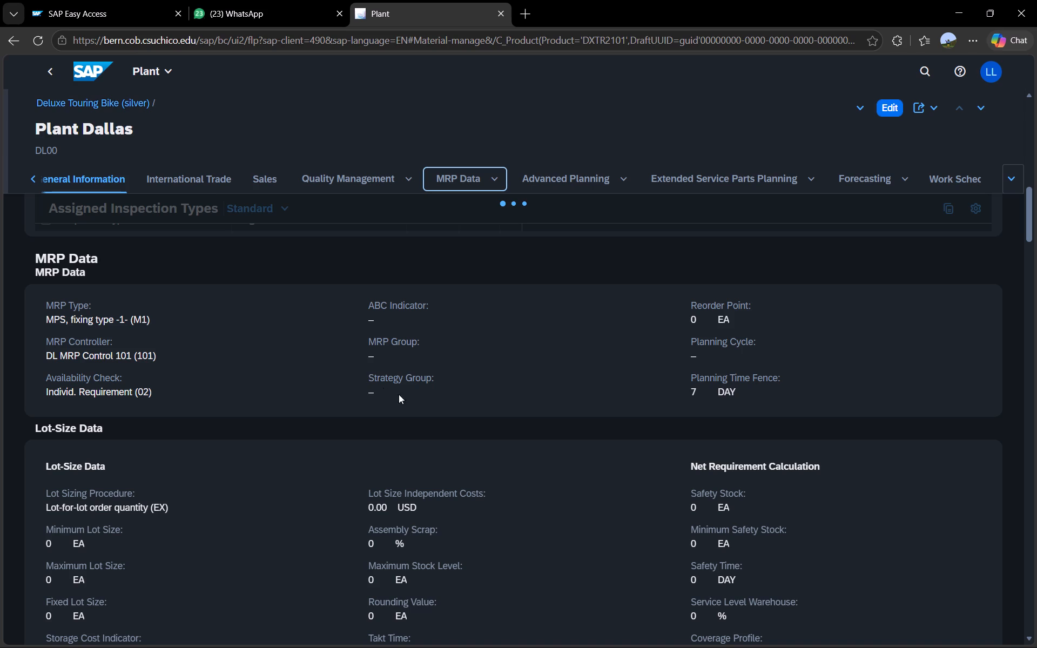
scroll(427, 378, "up", 7)
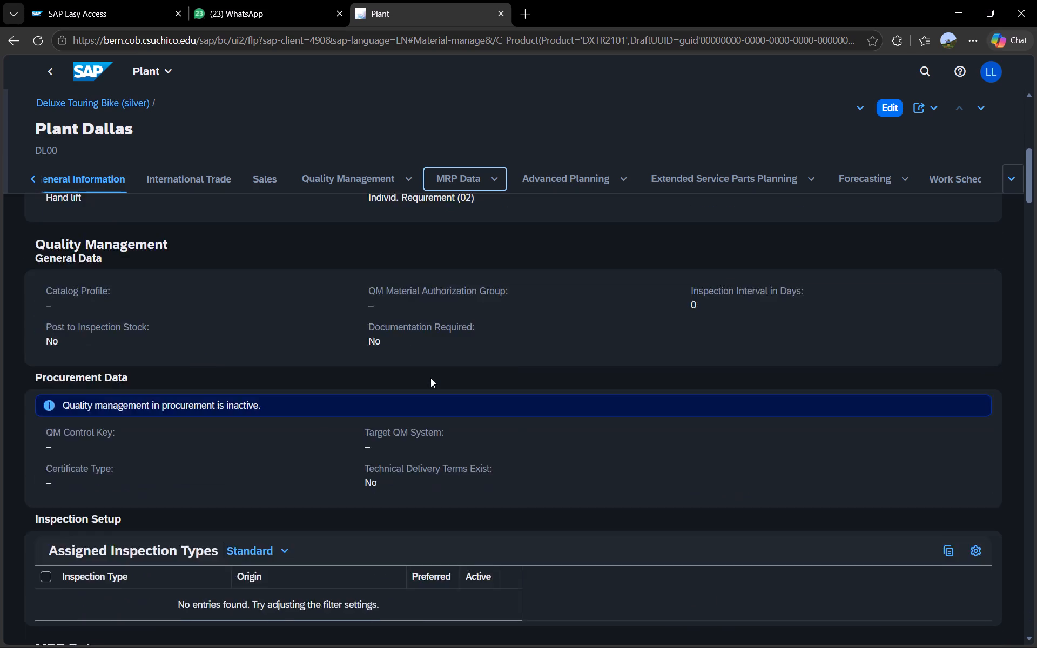
scroll(430, 378, "up", 15)
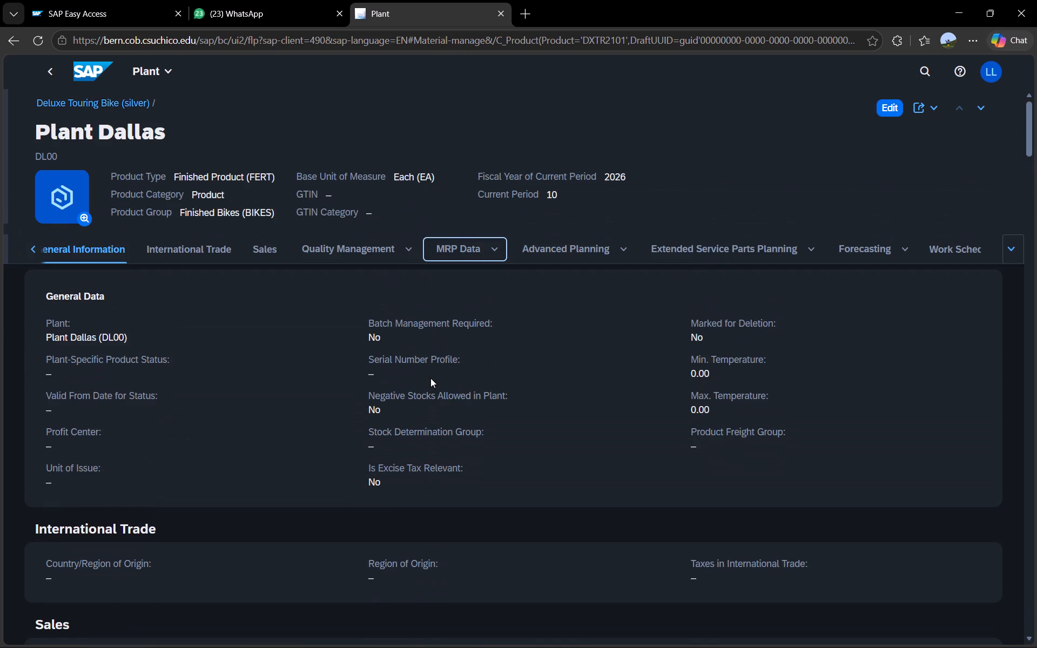
left_click(50, 65)
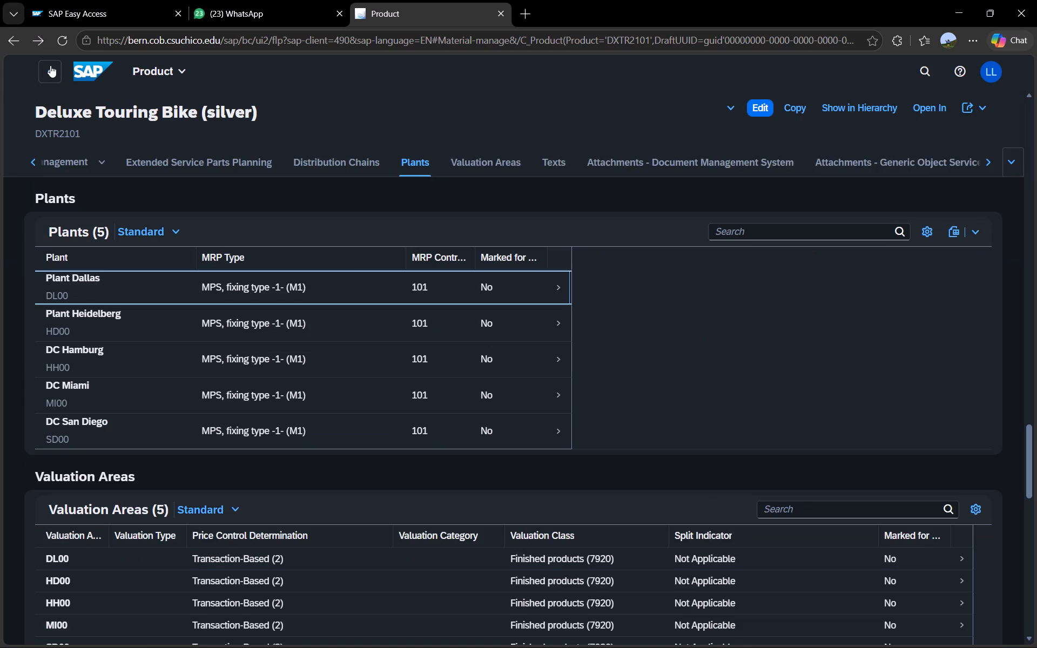
scroll(638, 377, "up", 6)
scroll(638, 377, "up", 18)
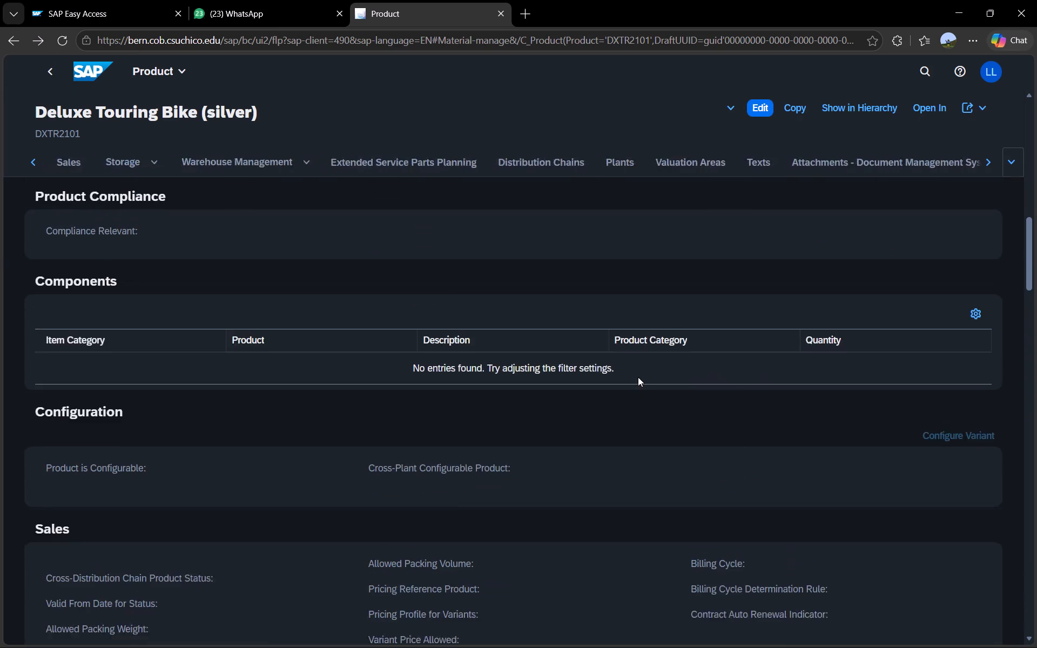
scroll(638, 377, "up", 20)
scroll(638, 377, "up", 4)
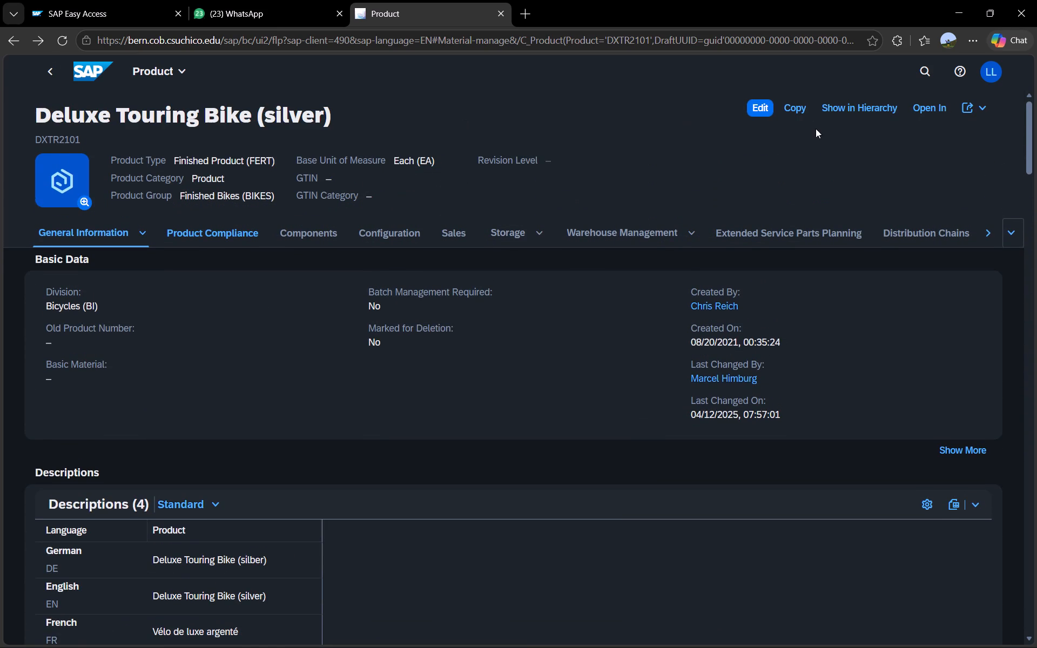
left_click(760, 104)
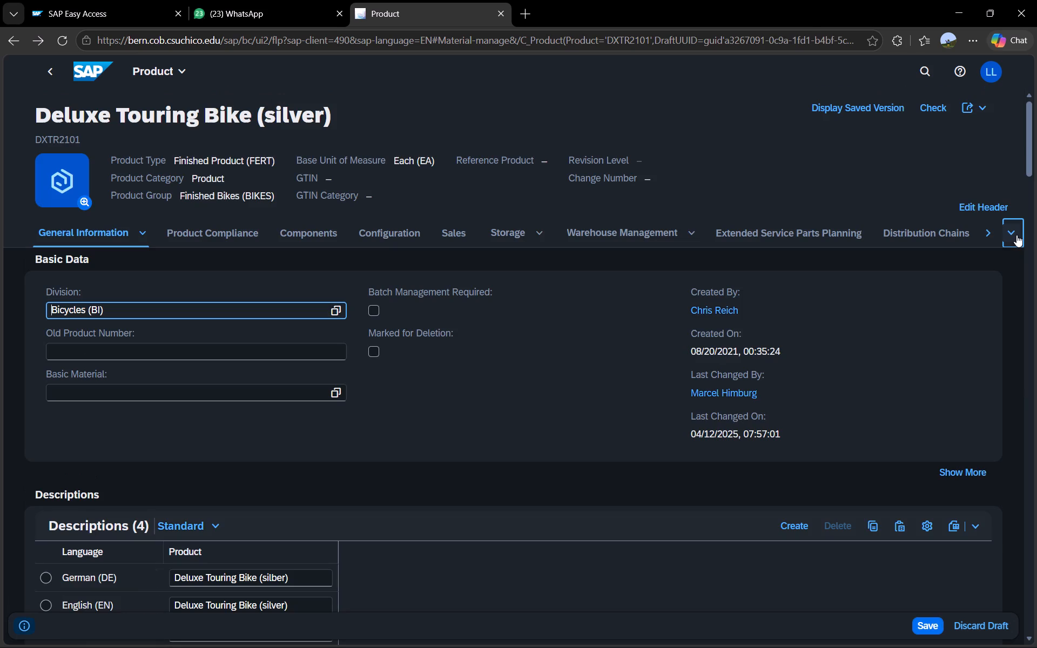
In the MRP data of the product's Plant Dallas (DL00), set the Strategy Group to 40 and apply the change.
left_click(1011, 226)
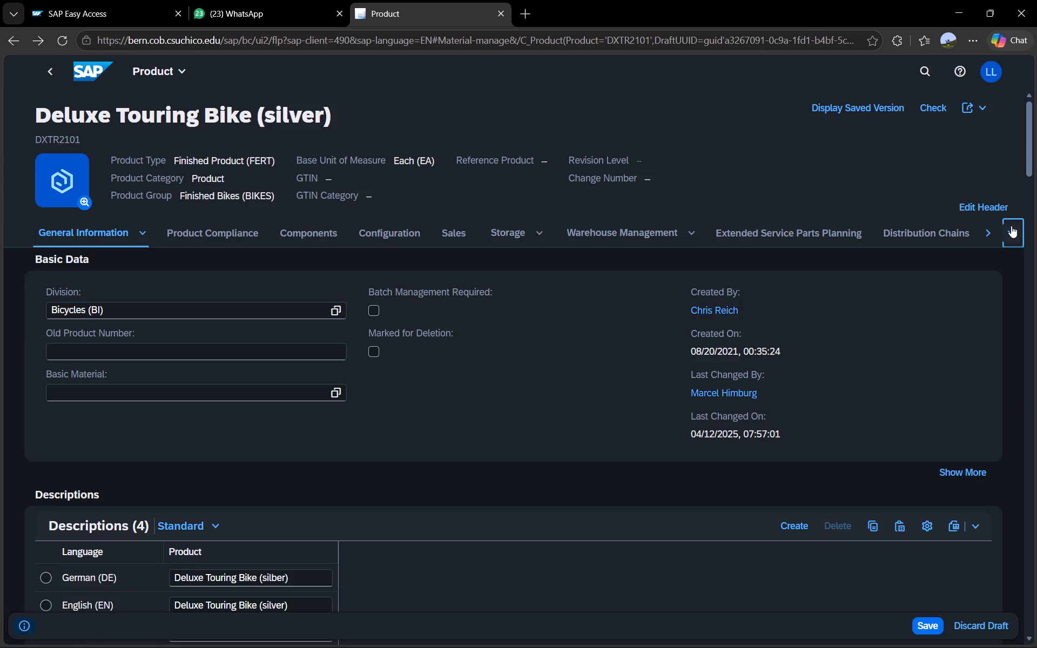
scroll(897, 461, "down", 13)
left_click(849, 540)
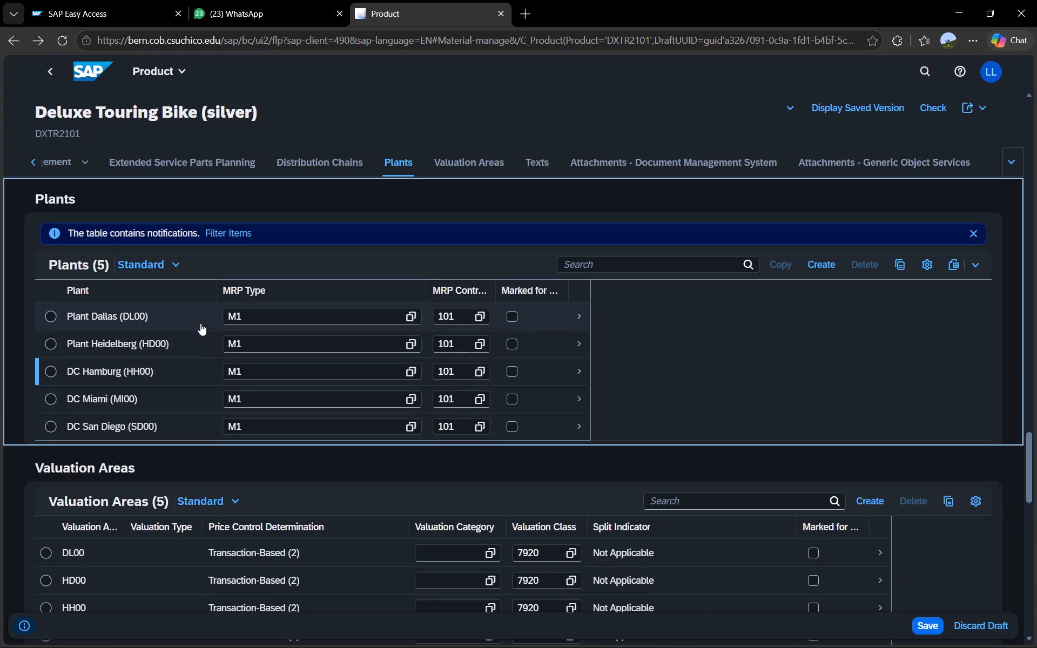
left_click(581, 316)
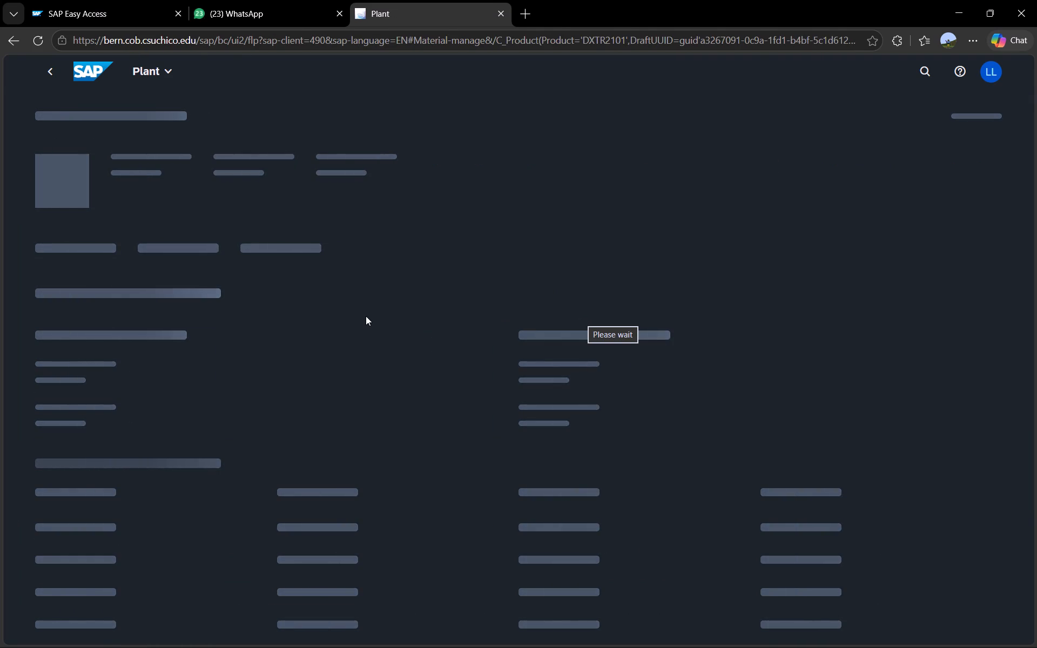
left_click(452, 176)
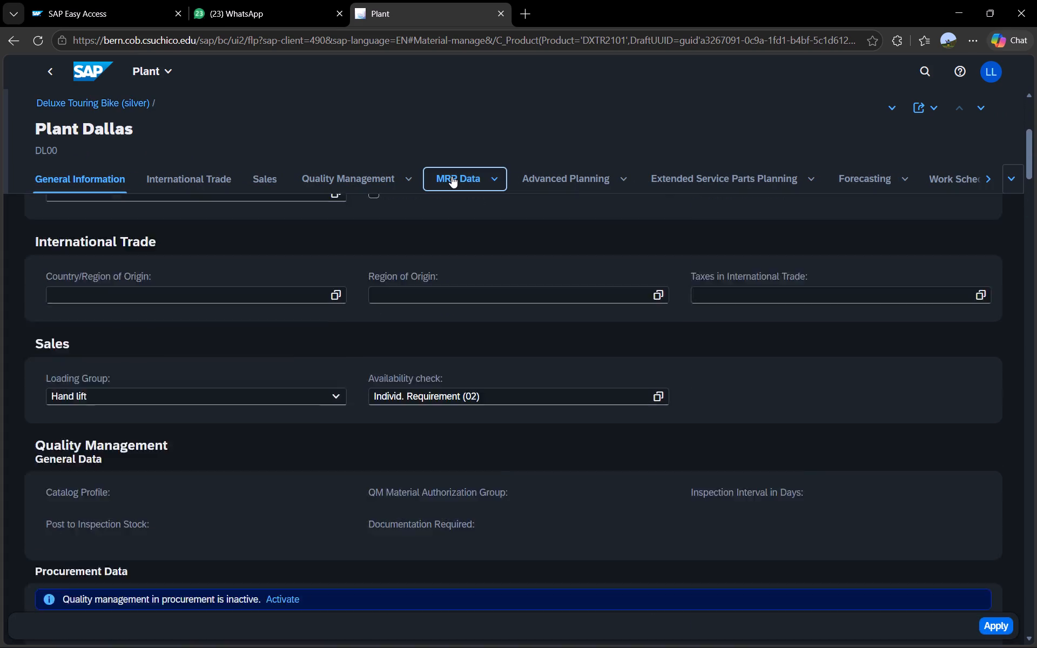
left_click(429, 367)
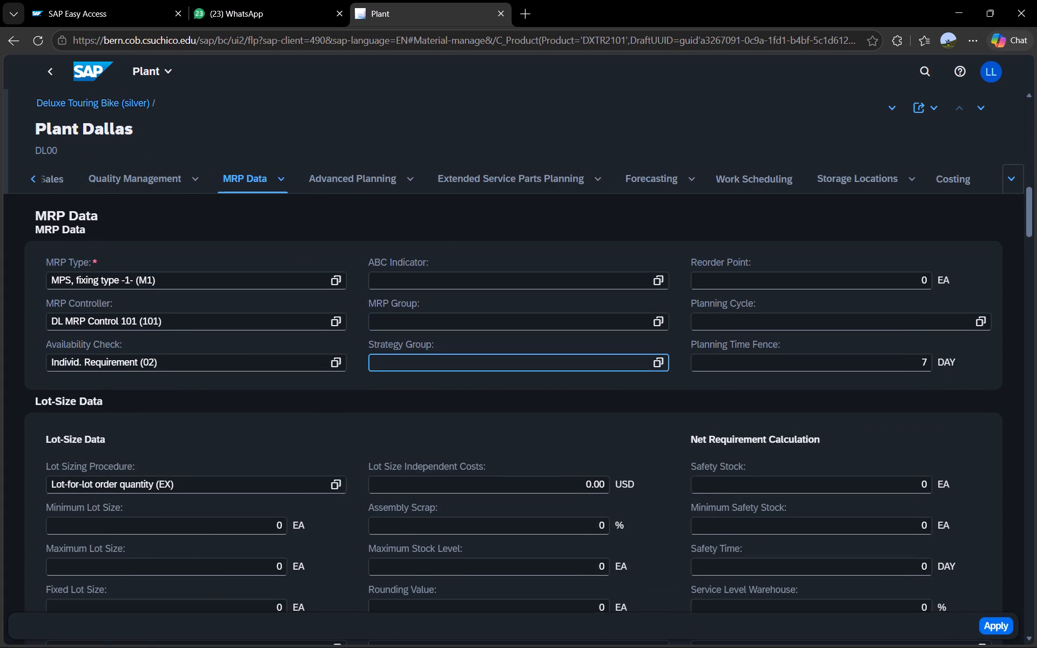
type("40")
left_click(570, 401)
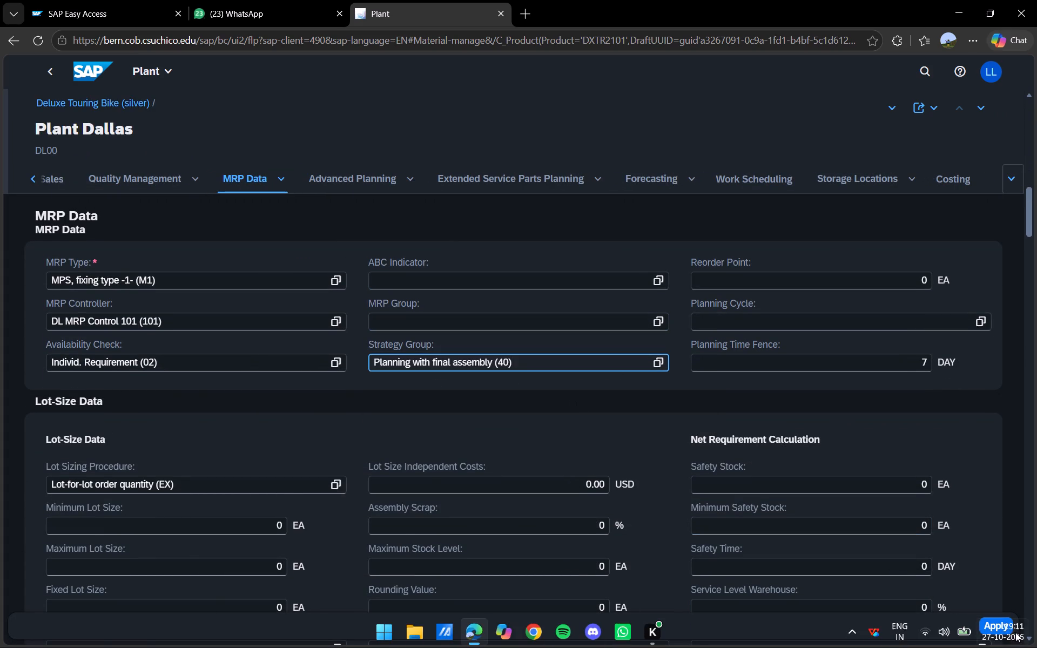
left_click(989, 623)
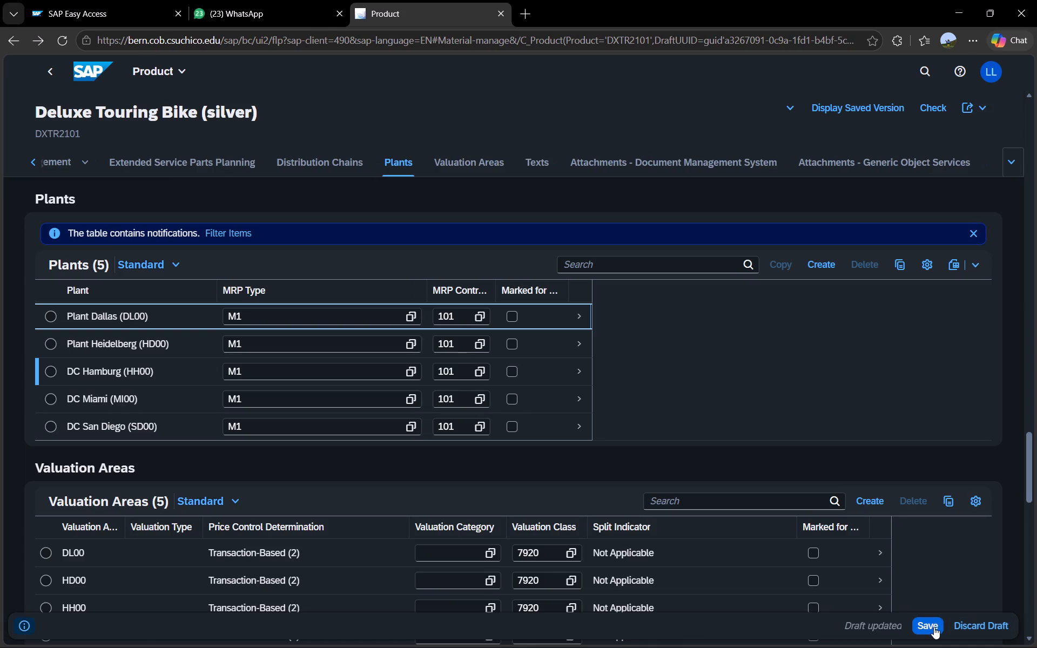
Save the edited Deluxe Touring Bike (silver) product.
left_click(934, 627)
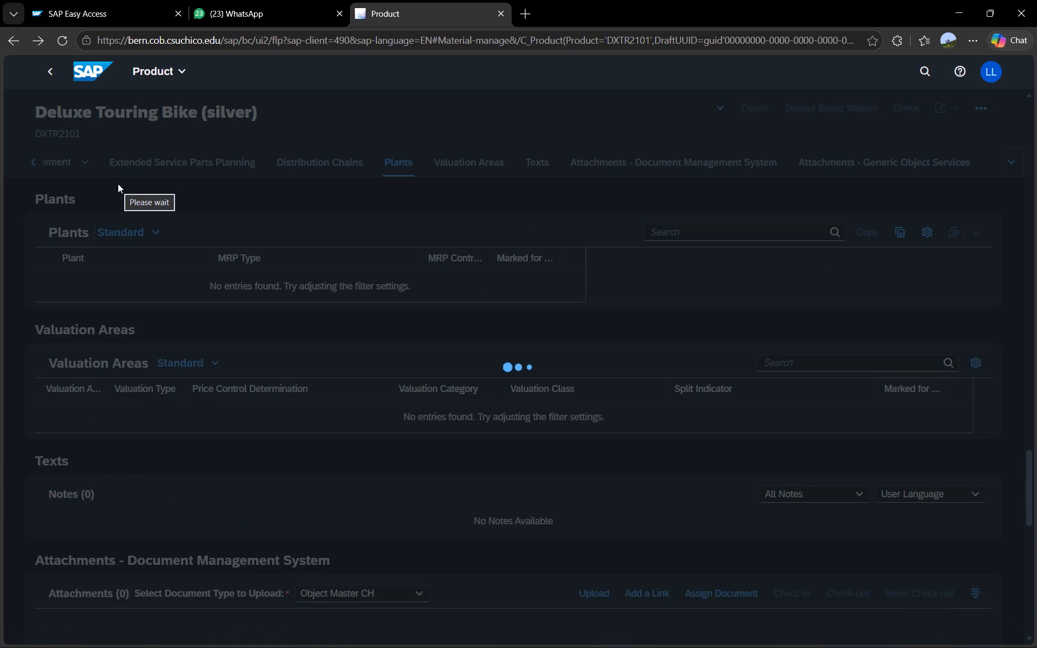
Return to the product list and open Deluxe Touring Bike (black), DXTR1101, for editing.
left_click(48, 71)
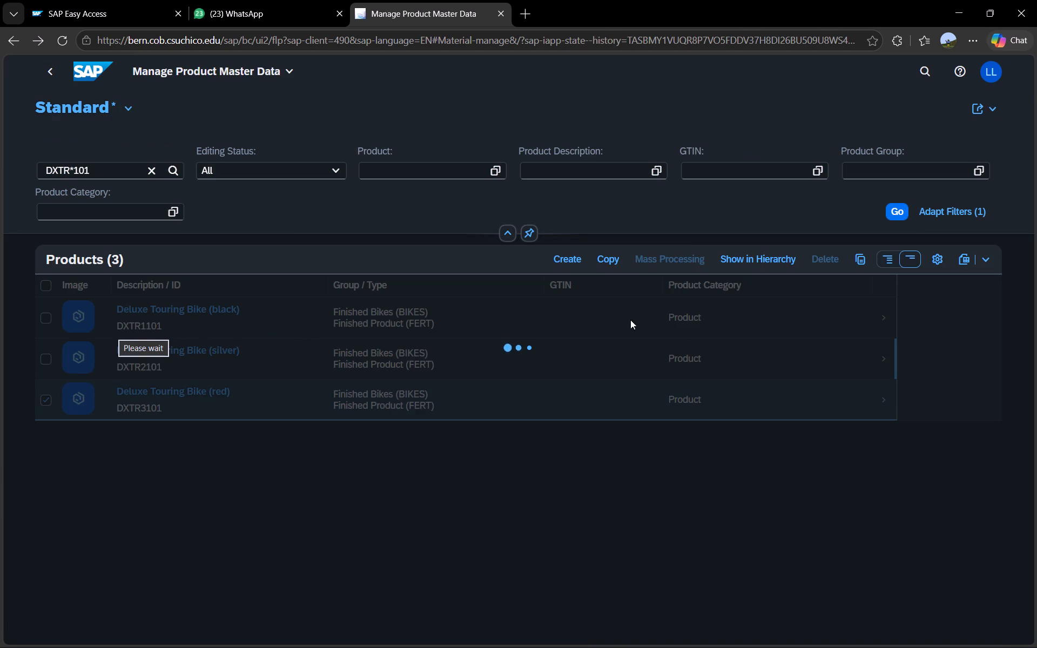
left_click(880, 318)
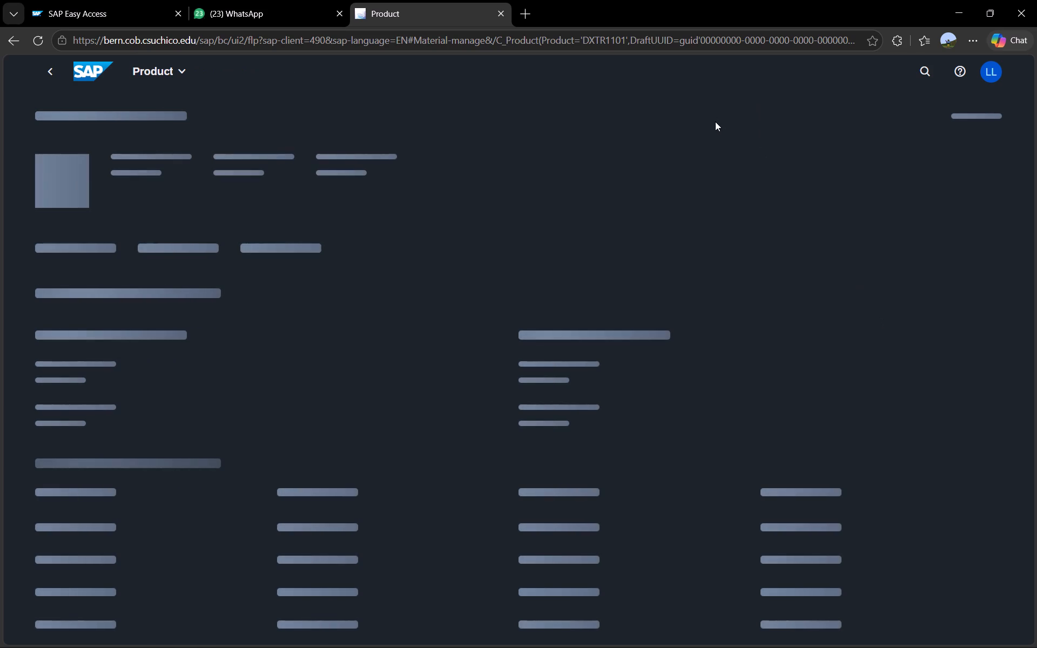
left_click(755, 107)
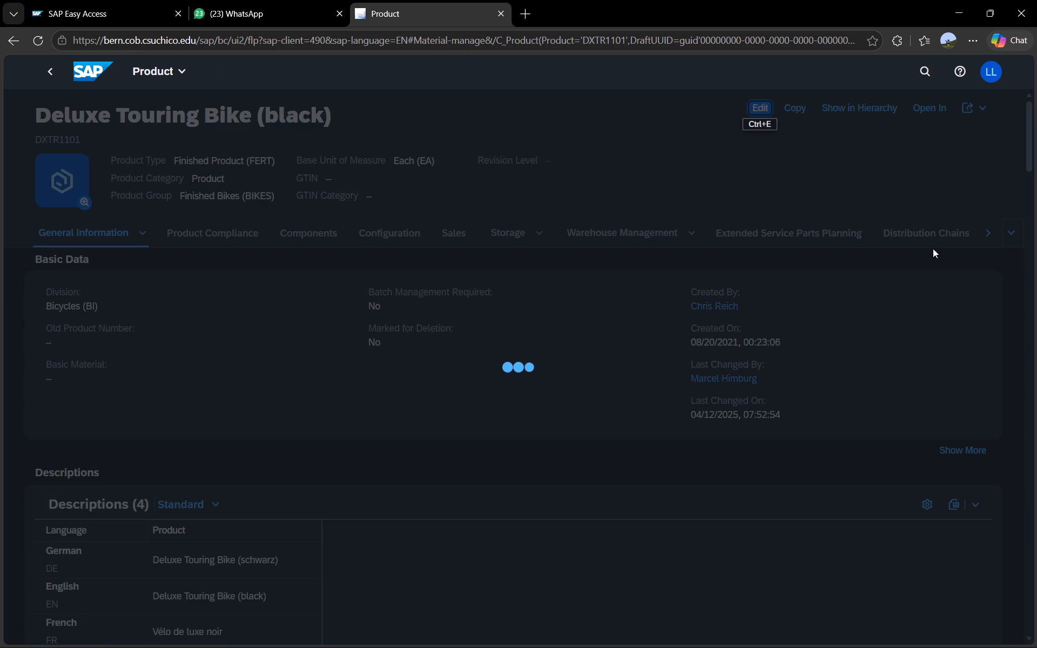
left_click(1013, 230)
scroll(838, 406, "down", 9)
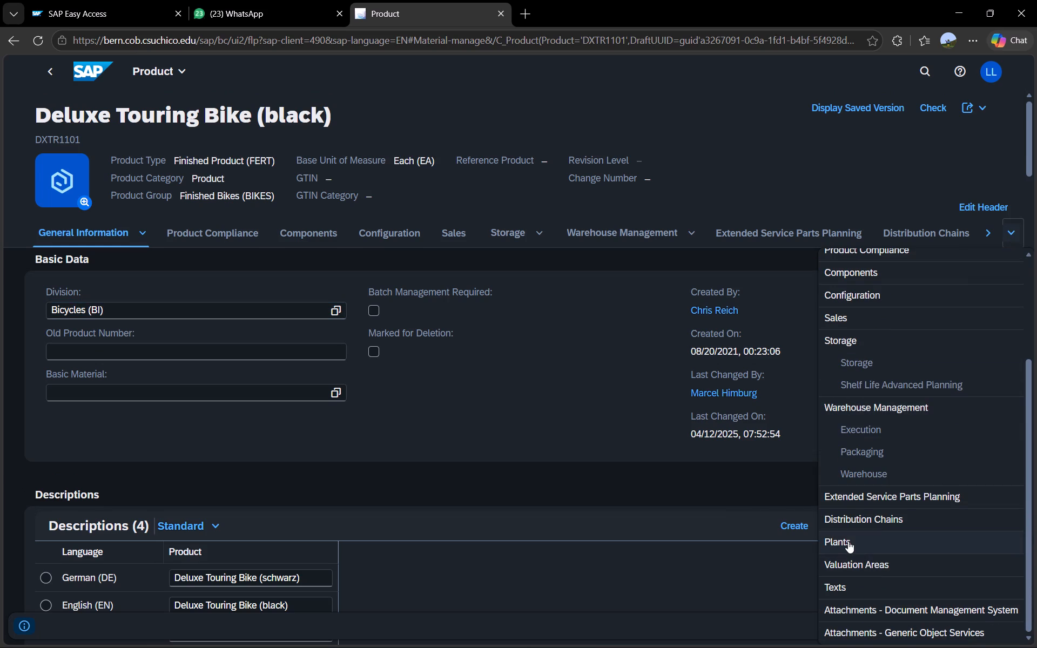
left_click(848, 541)
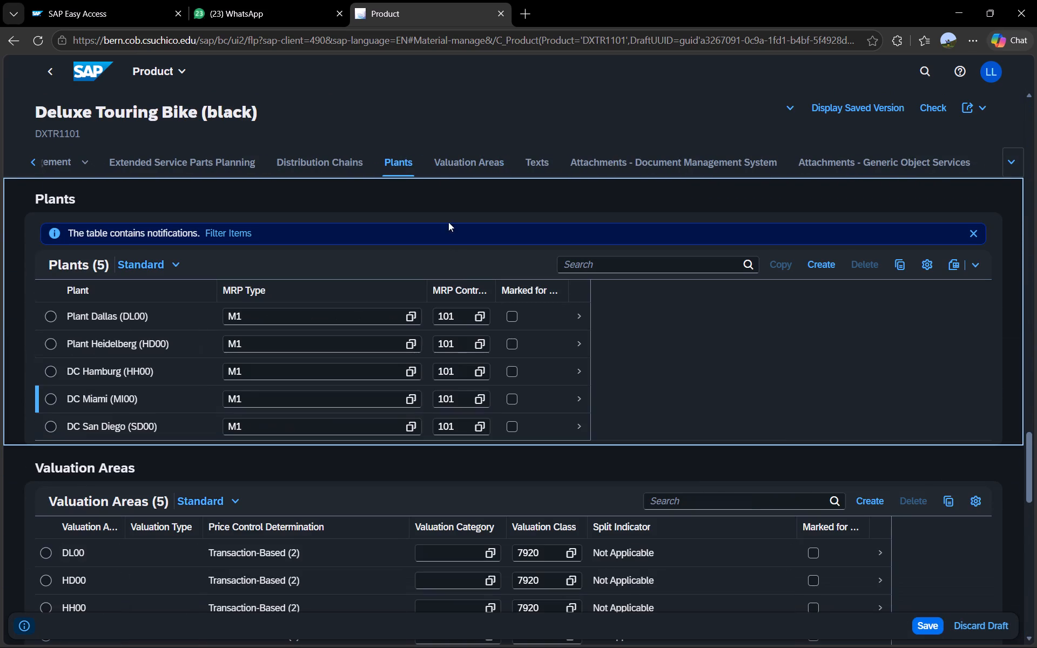
left_click(581, 312)
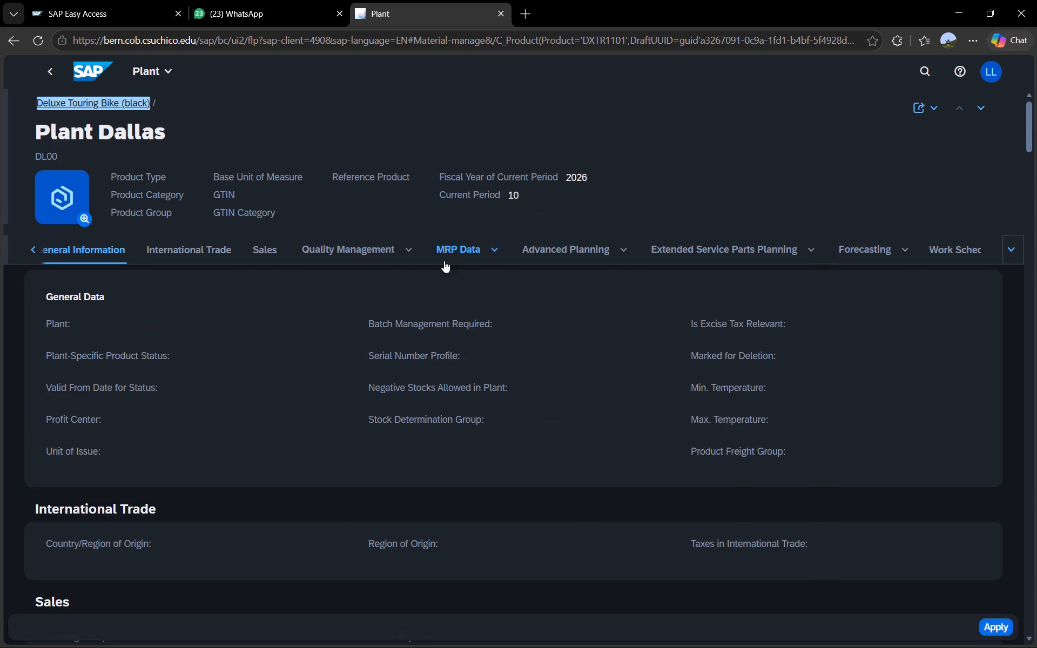
left_click(456, 245)
left_click(468, 402)
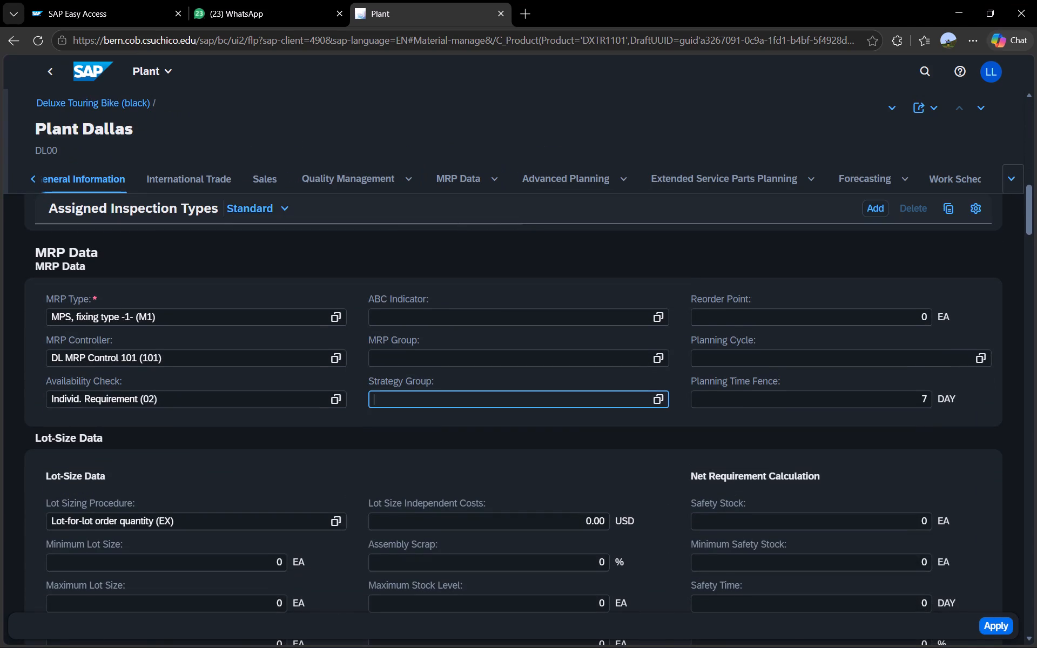
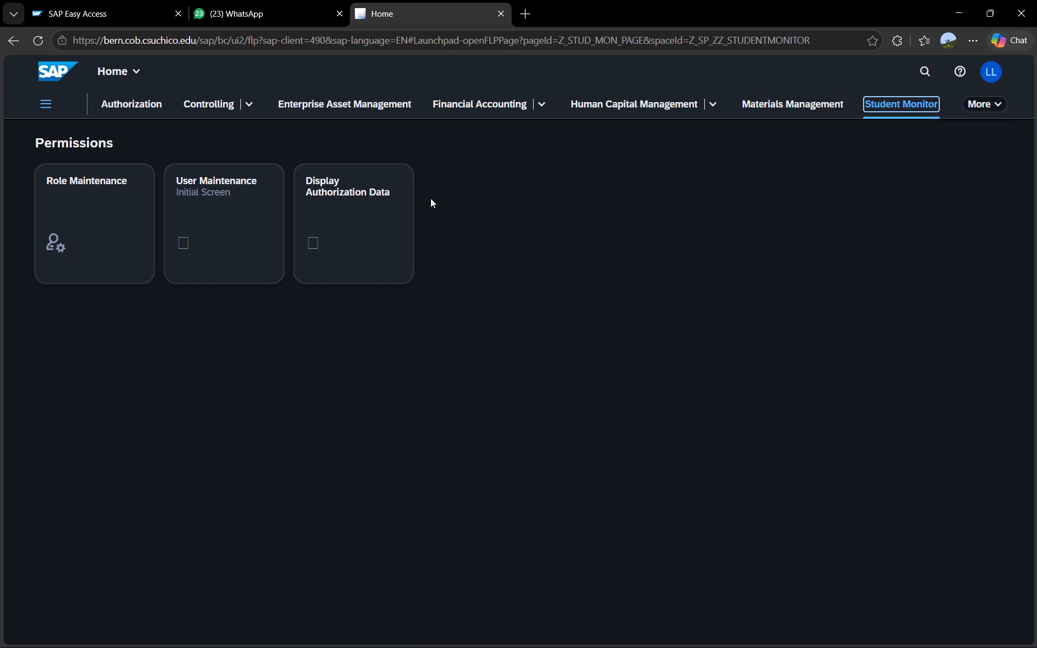
Open the Global Bike Monitor and view the progress of the Production Planning and Execution - Case Study Fiori.
left_click(143, 208)
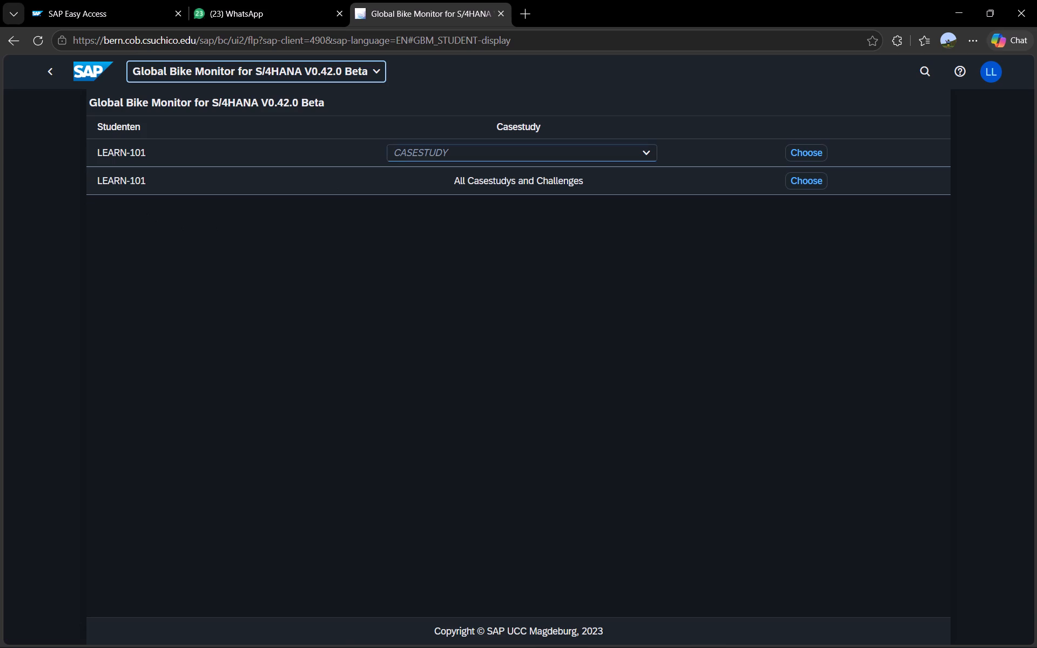
left_click(499, 147)
key("p")
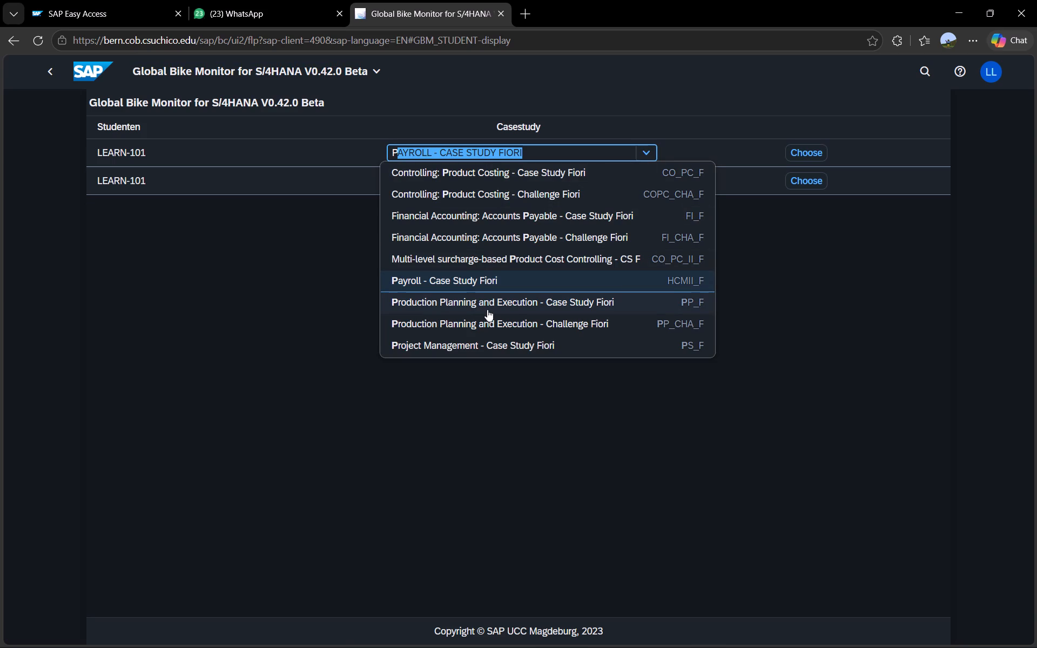
left_click(526, 301)
left_click(808, 151)
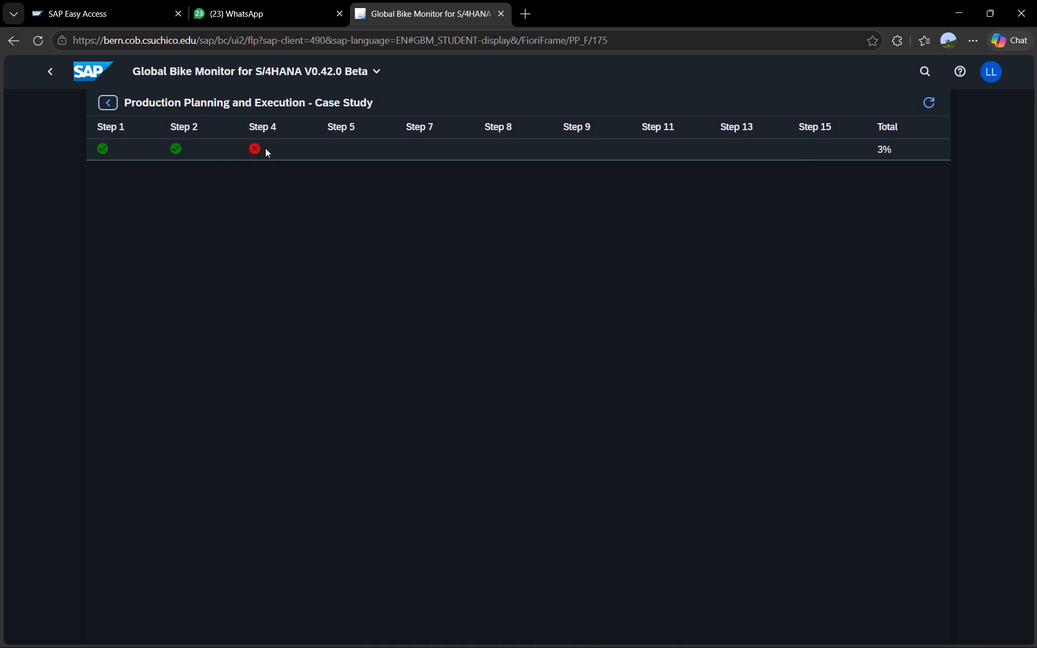
Return to the case study selection and view the progress of the Production Planning and Execution - Challenge Fiori.
left_click(100, 99)
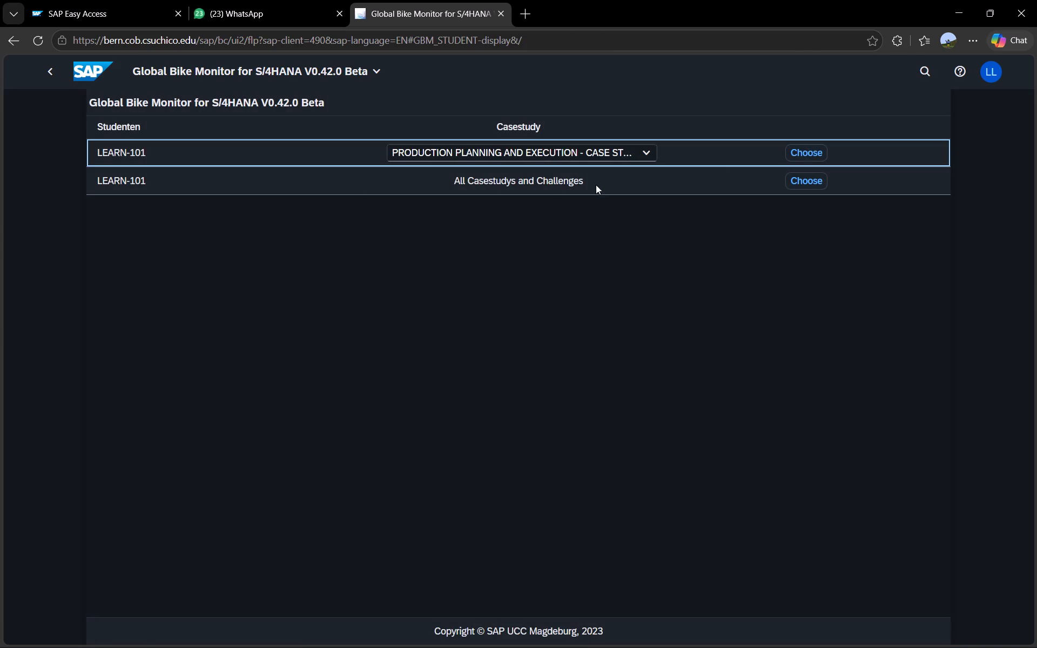
left_click(645, 153)
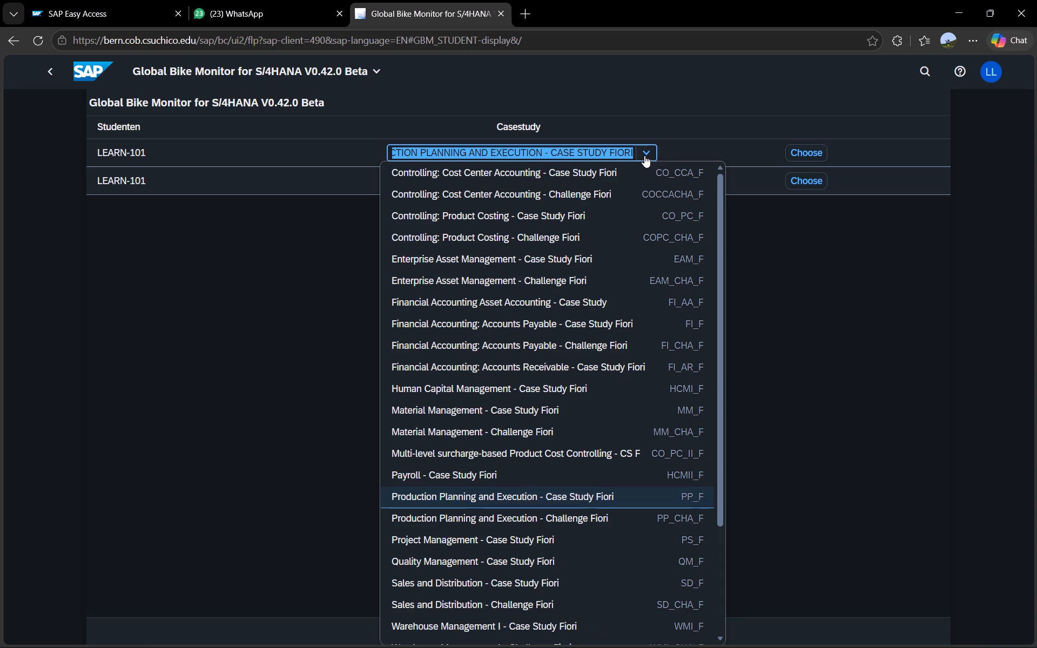
left_click(595, 516)
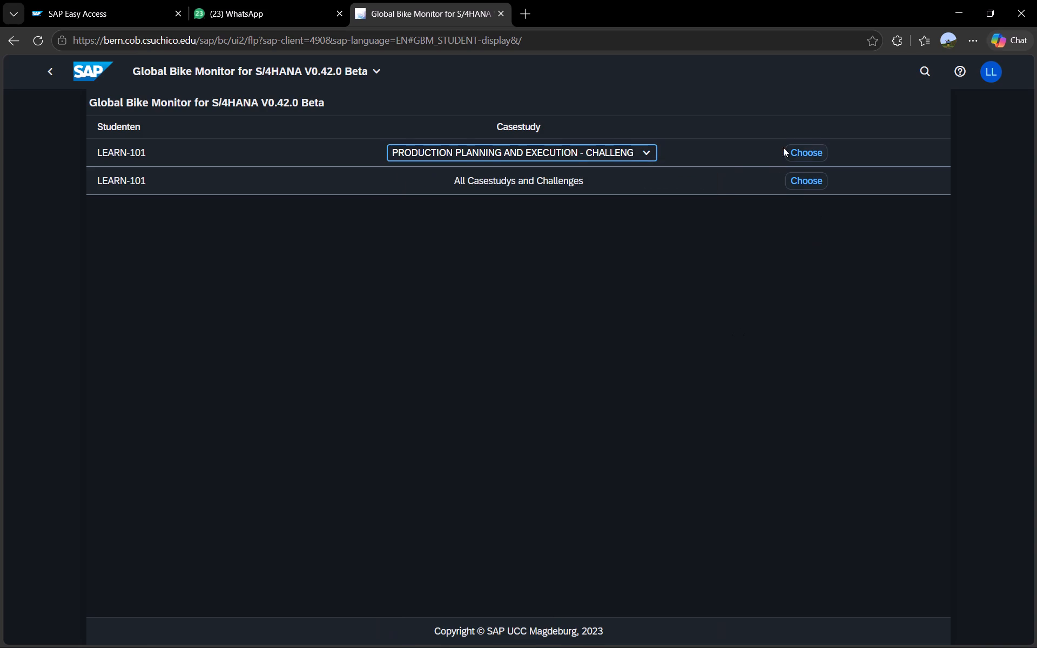
left_click(794, 147)
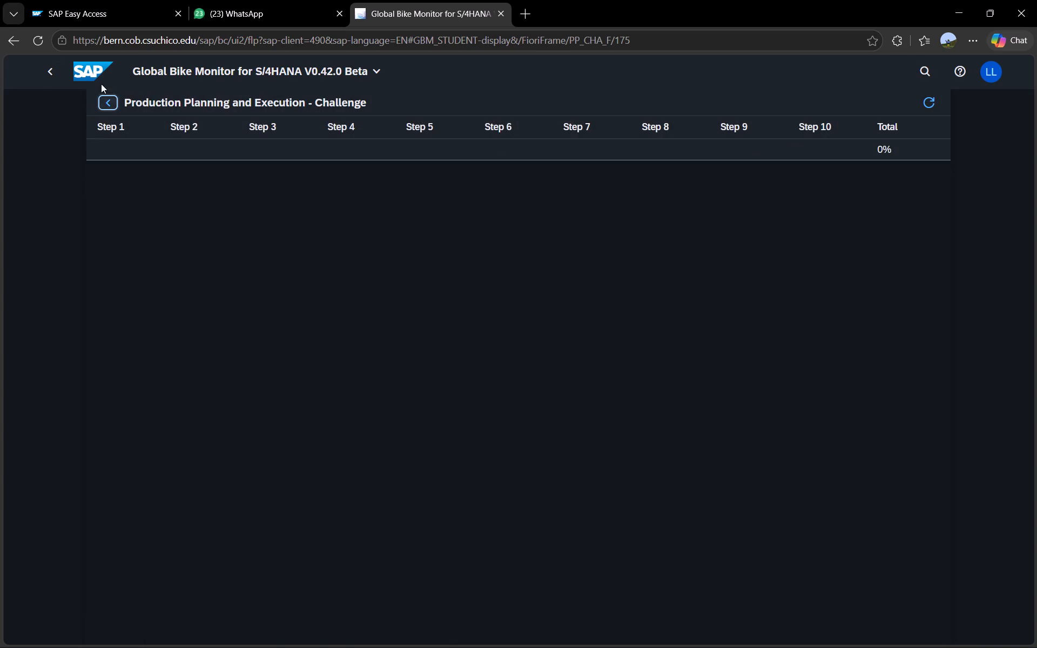
Return to the launchpad home page and search for the Manage Routing app.
left_click(85, 69)
left_click(927, 76)
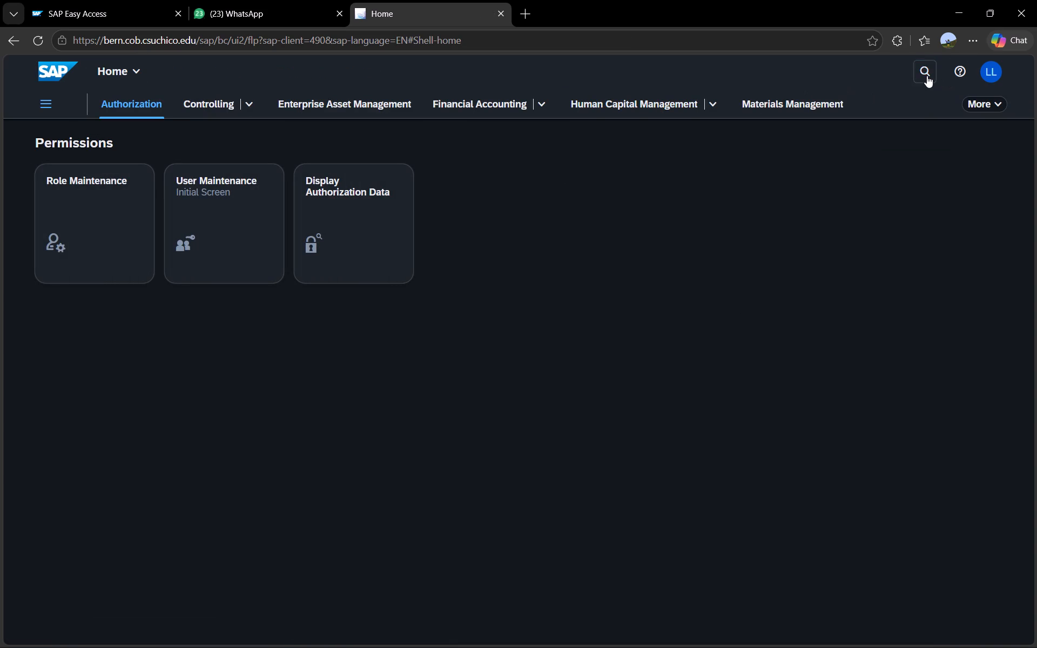
key("ctrl+v")
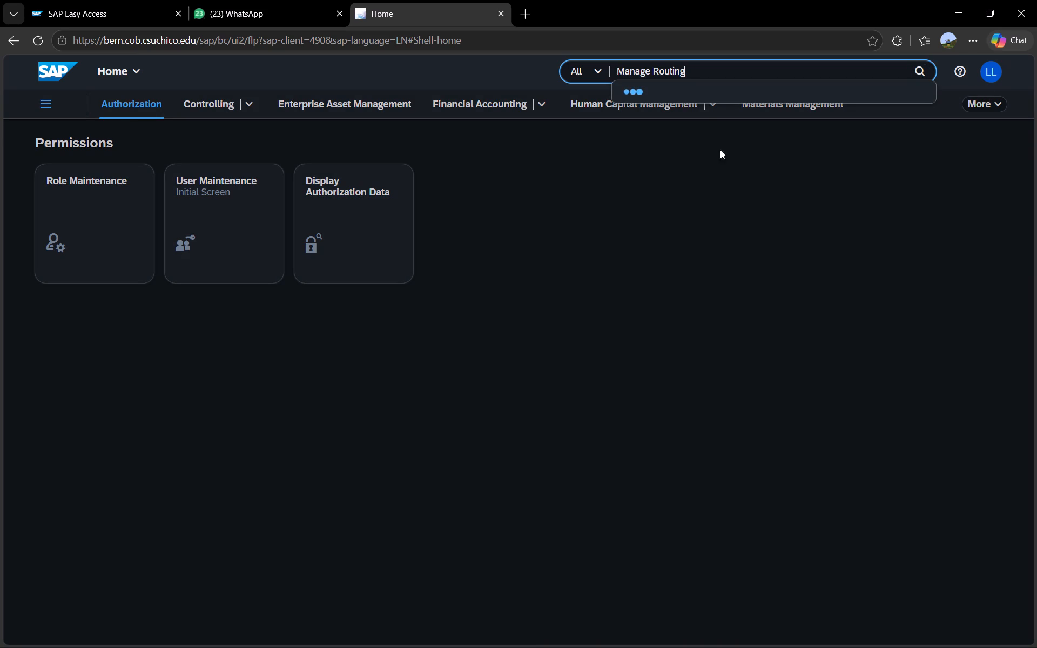
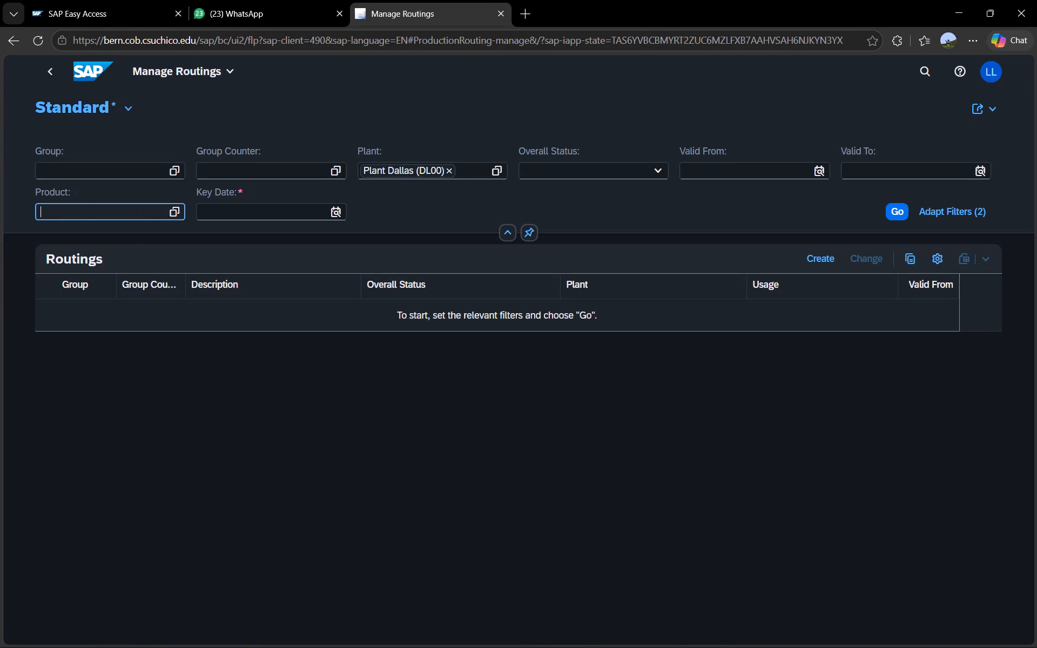
Enter the product number beginning with DXTR31 as the Product filter for the Plant Dallas routings.
key("ctrl+v")
key("BackSpace")
key("BackSpace")
key("BackSpace")
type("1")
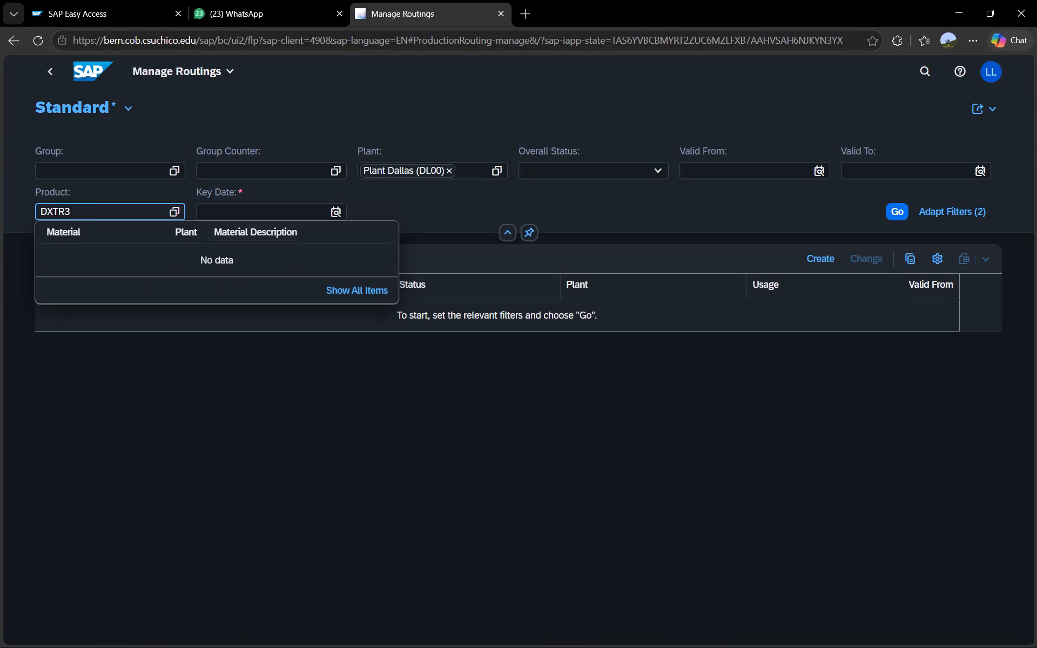
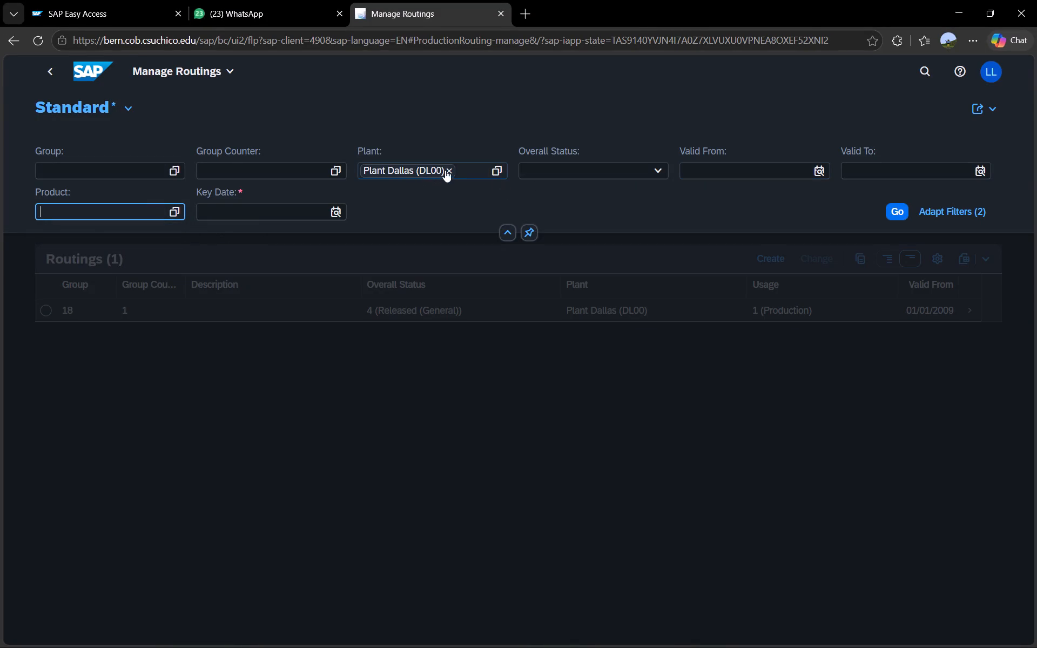
Remove Plant Dallas (DL00) from the routing filters.
left_click(449, 168)
left_click(112, 212)
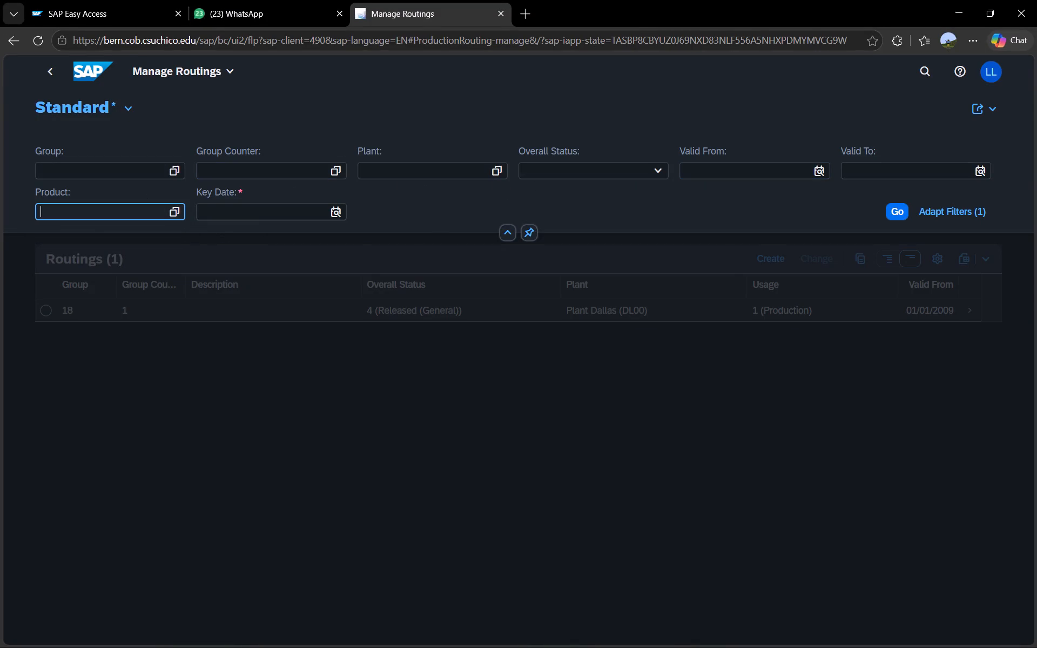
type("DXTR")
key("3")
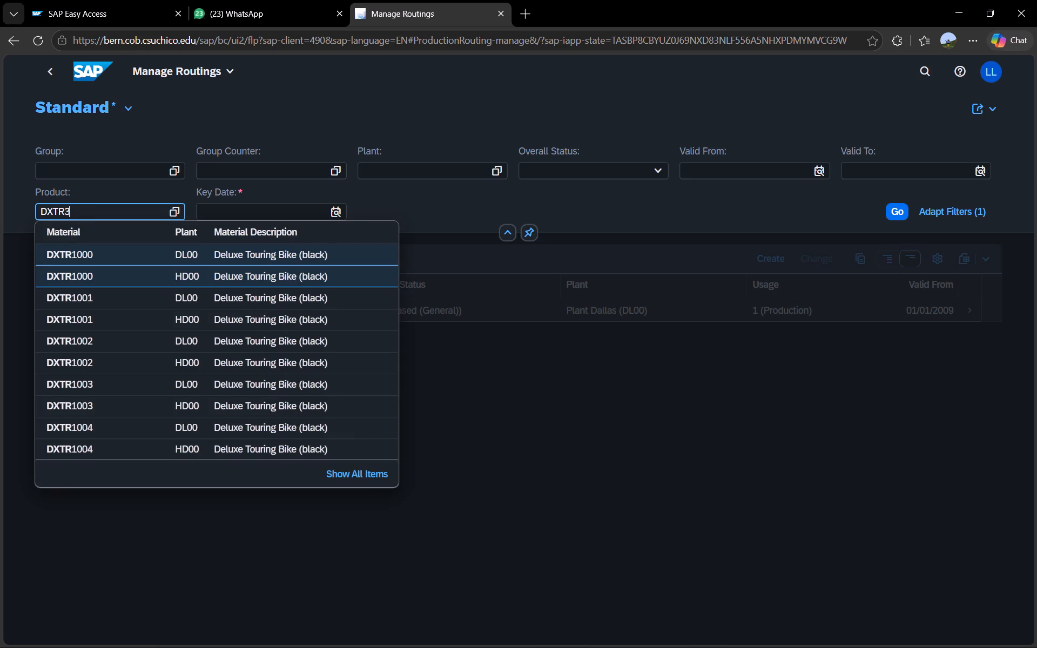
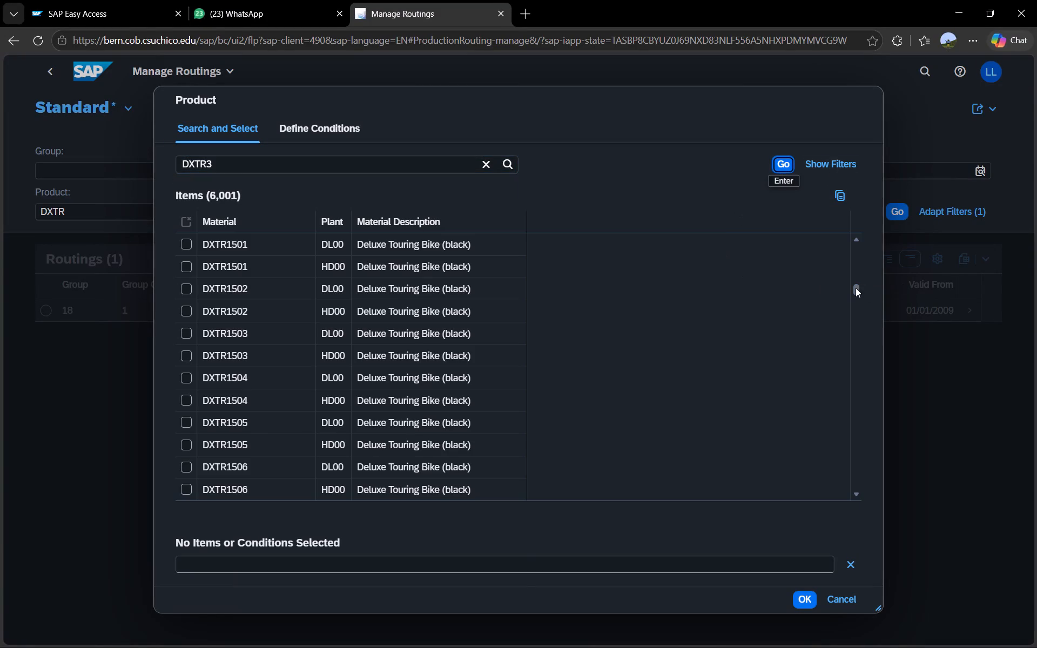
Search the Product selection list for material DXTR3101.
left_click_drag(856, 288, 842, 237)
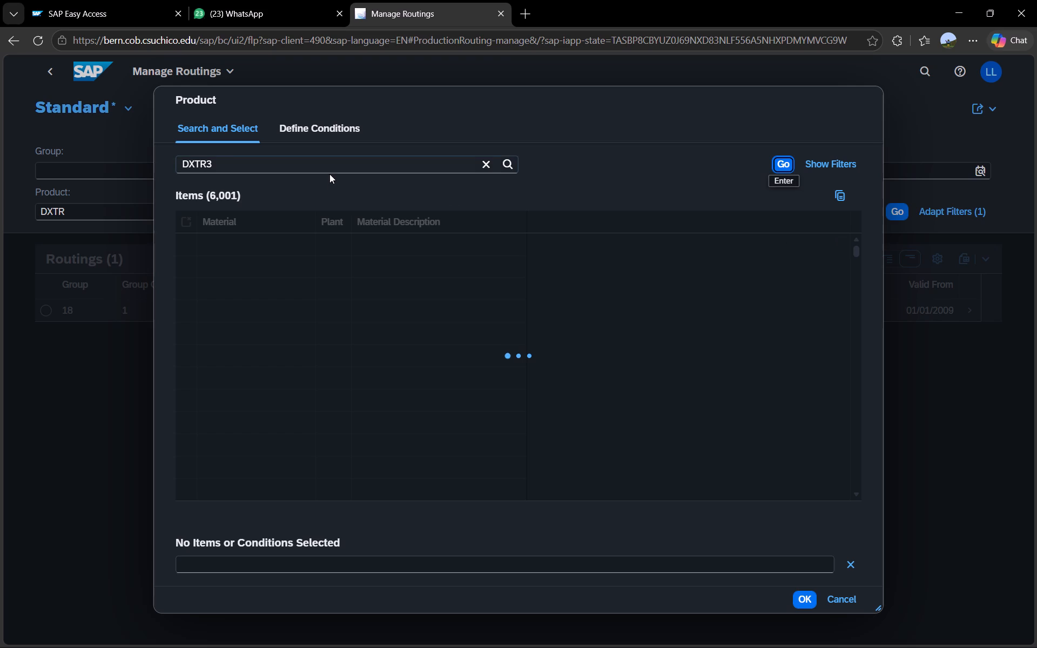
left_click(329, 164)
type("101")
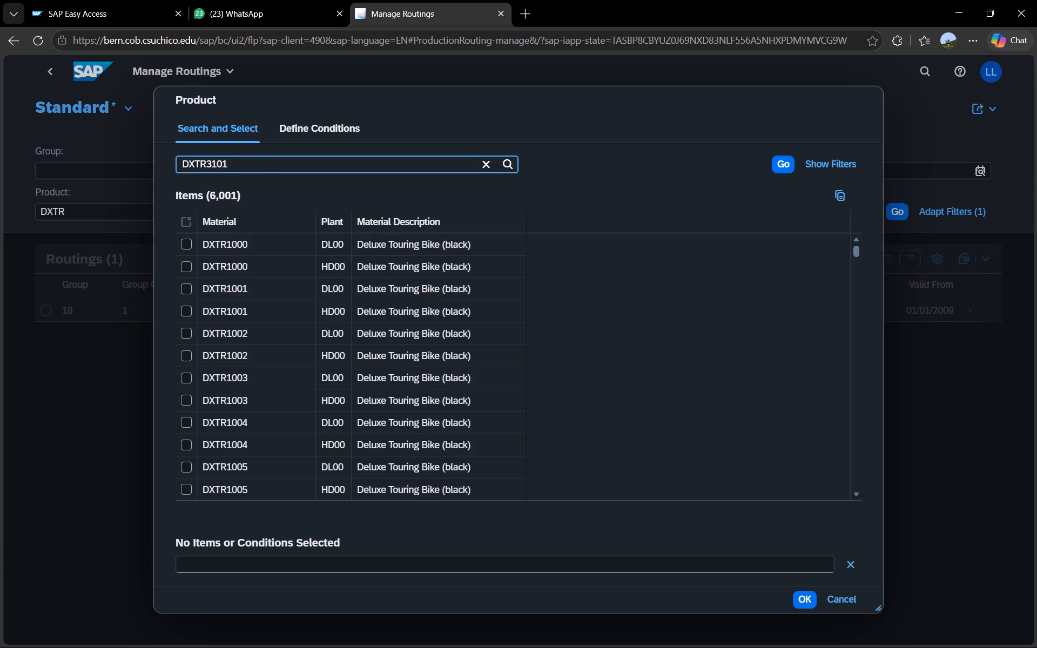
Search the product value help for DXTR3101 and set the Product filter to the DXTR3101 Deluxe Touring Bike (red) entry for plant DL00.
left_click(788, 160)
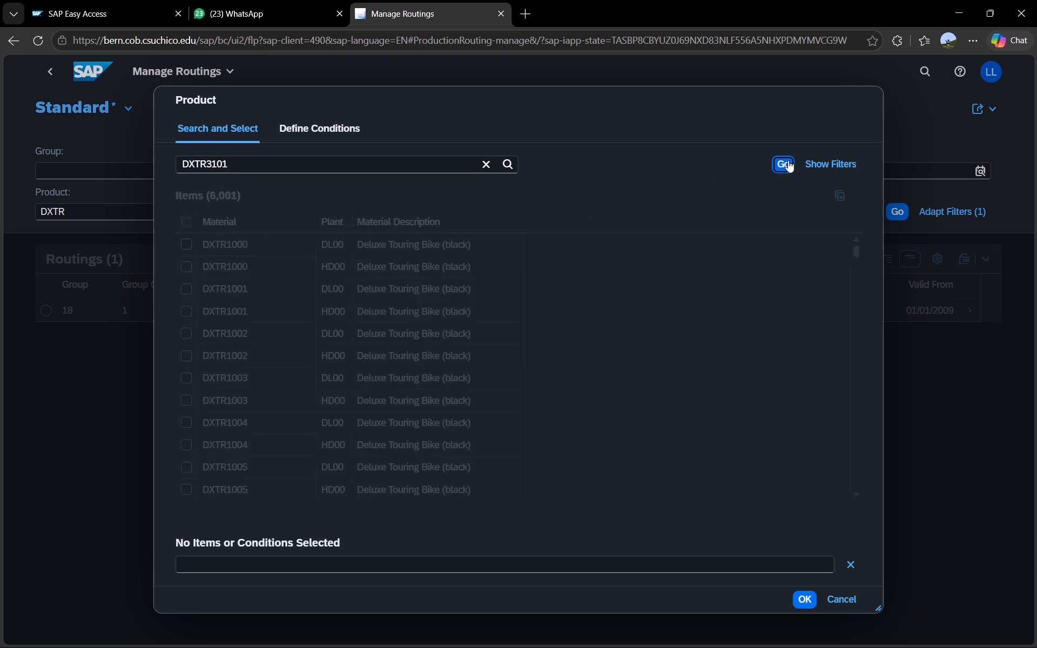
left_click_drag(856, 252, 852, 393)
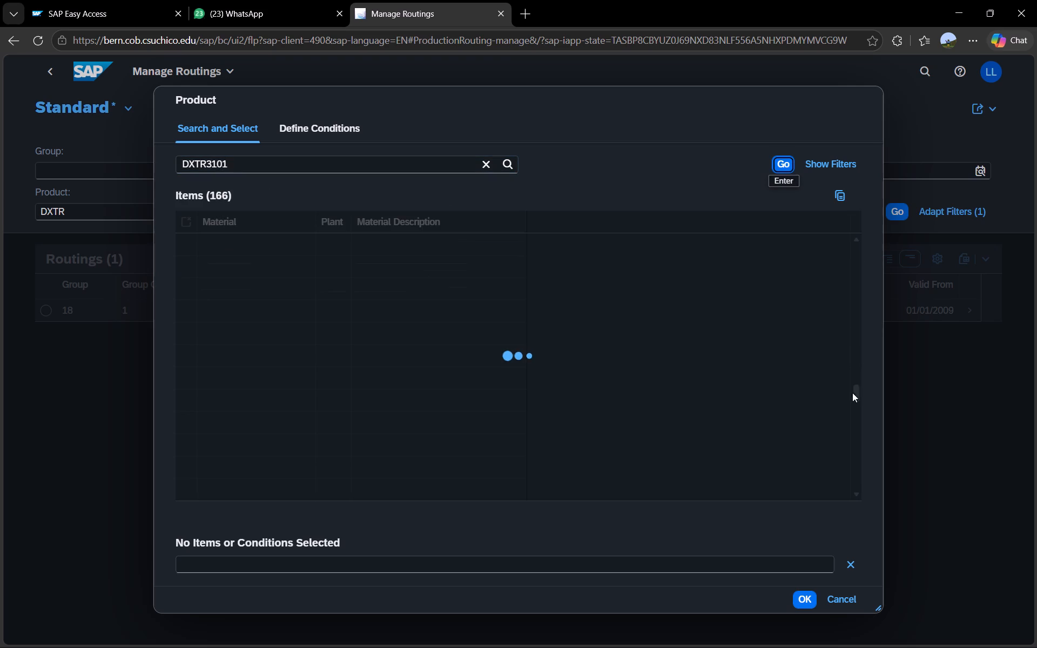
left_click_drag(852, 393, 860, 311)
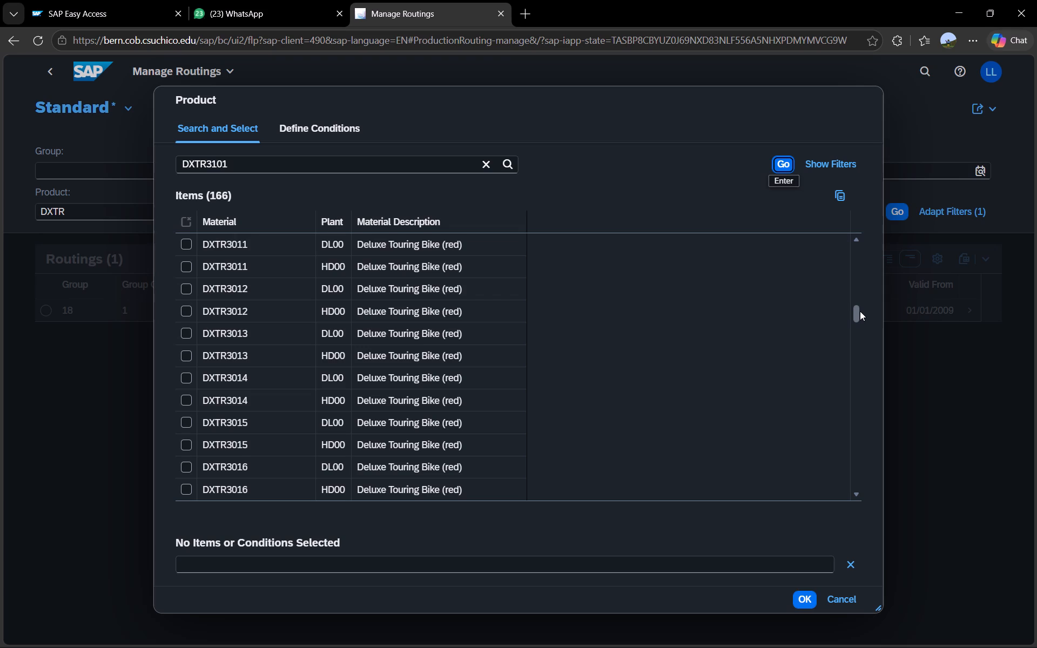
left_click_drag(860, 311, 861, 303)
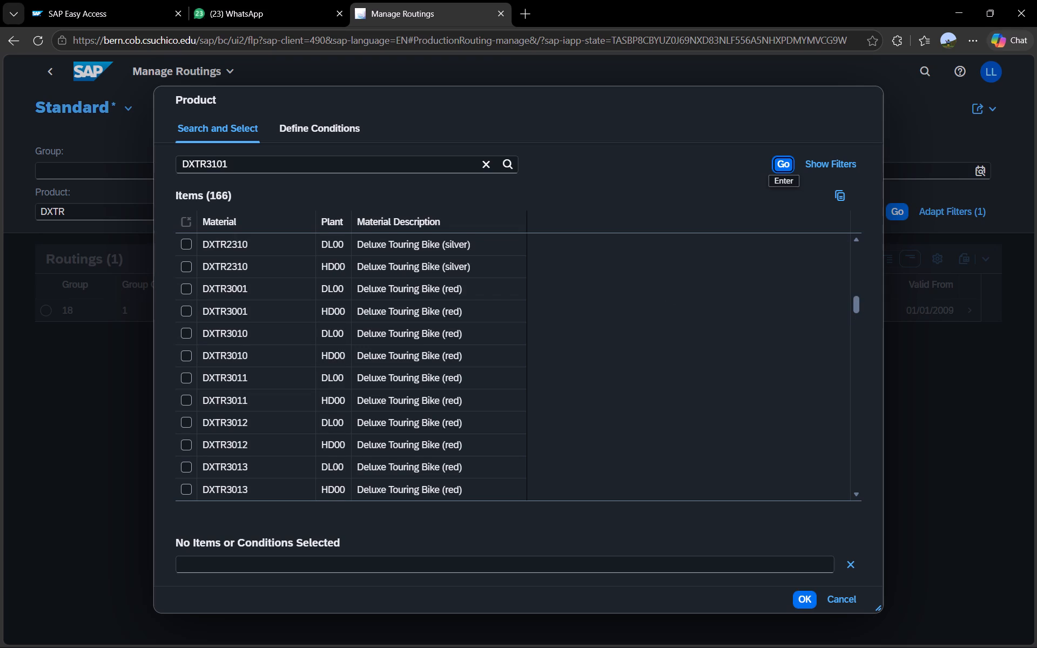
scroll(238, 318, "down", 2)
scroll(240, 362, "down", 8)
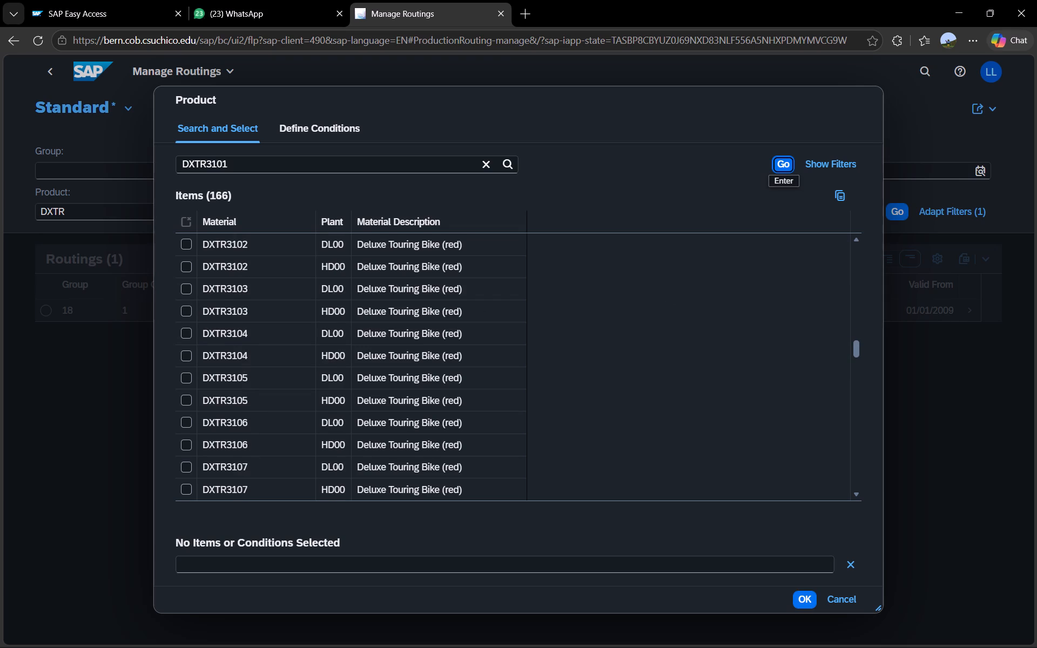
scroll(239, 289, "up", 1)
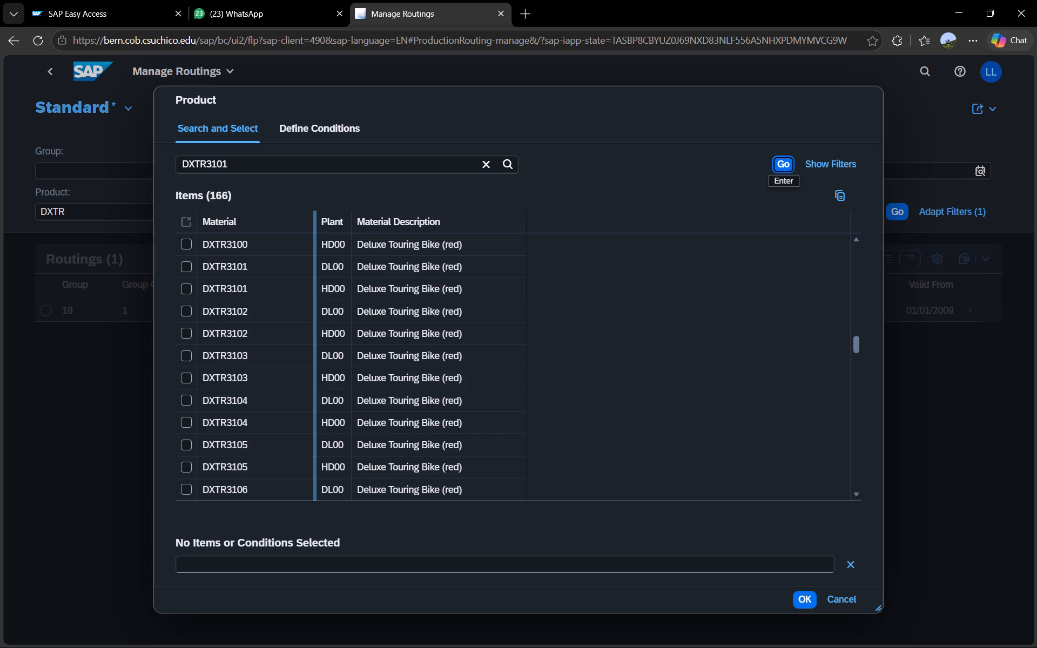
left_click(185, 268)
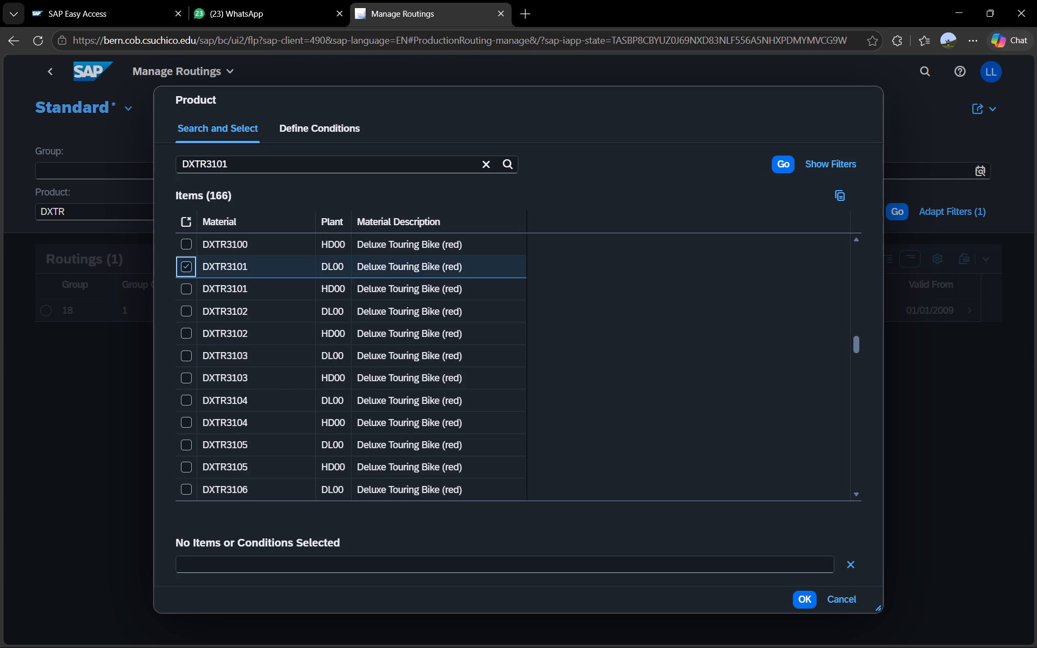
left_click(807, 595)
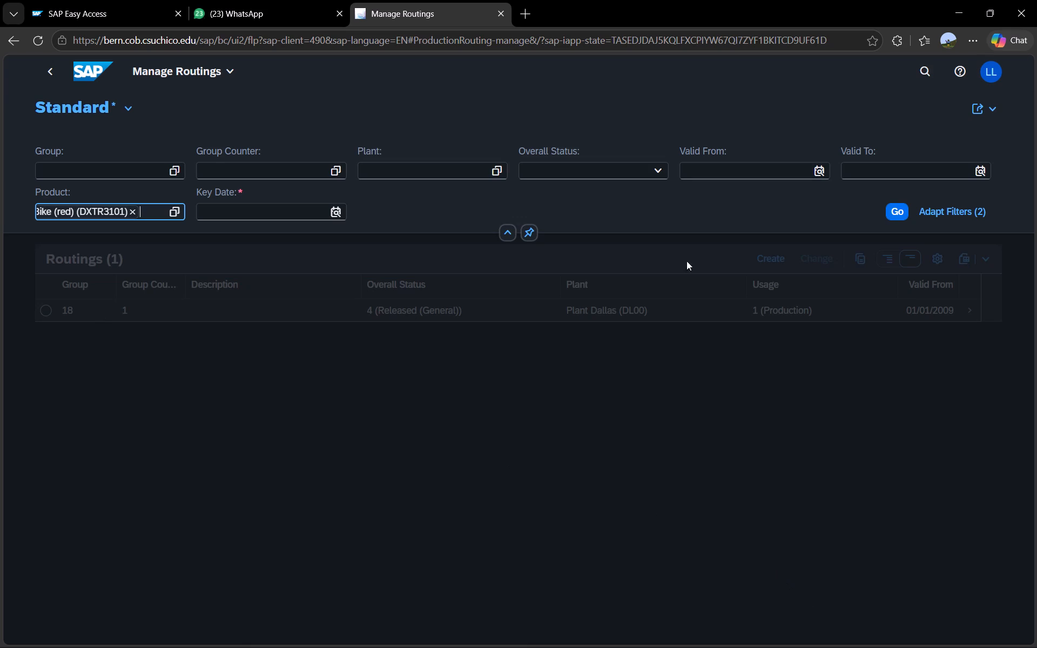
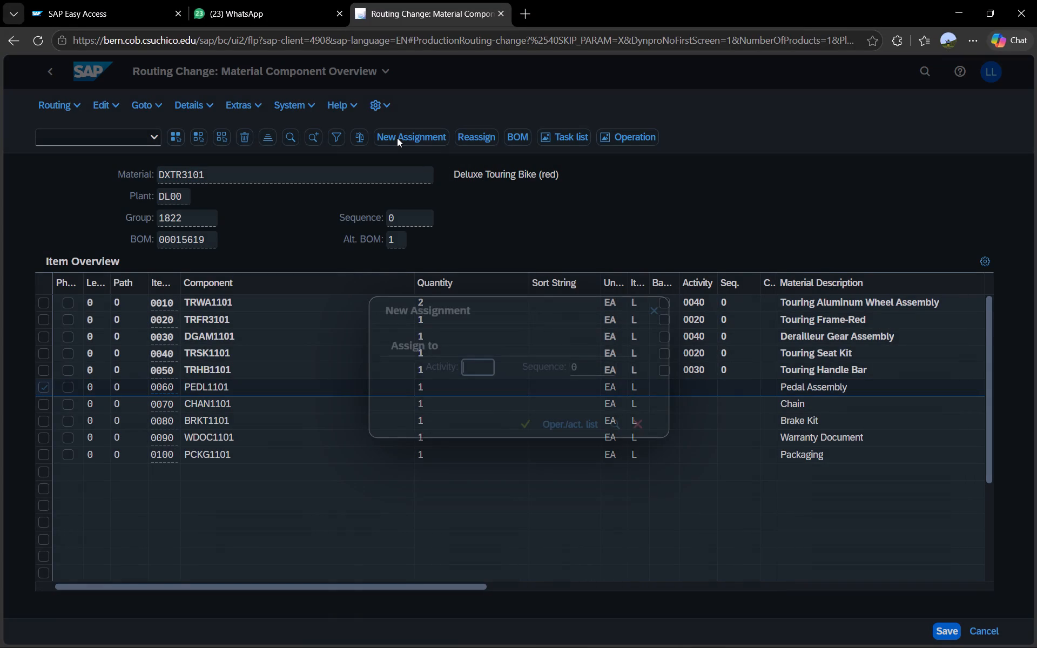
Assign the selected Pedal Assembly component PEDL1101 to activity 0070 in sequence 0 of the routing.
type("0071")
key("BackSpace")
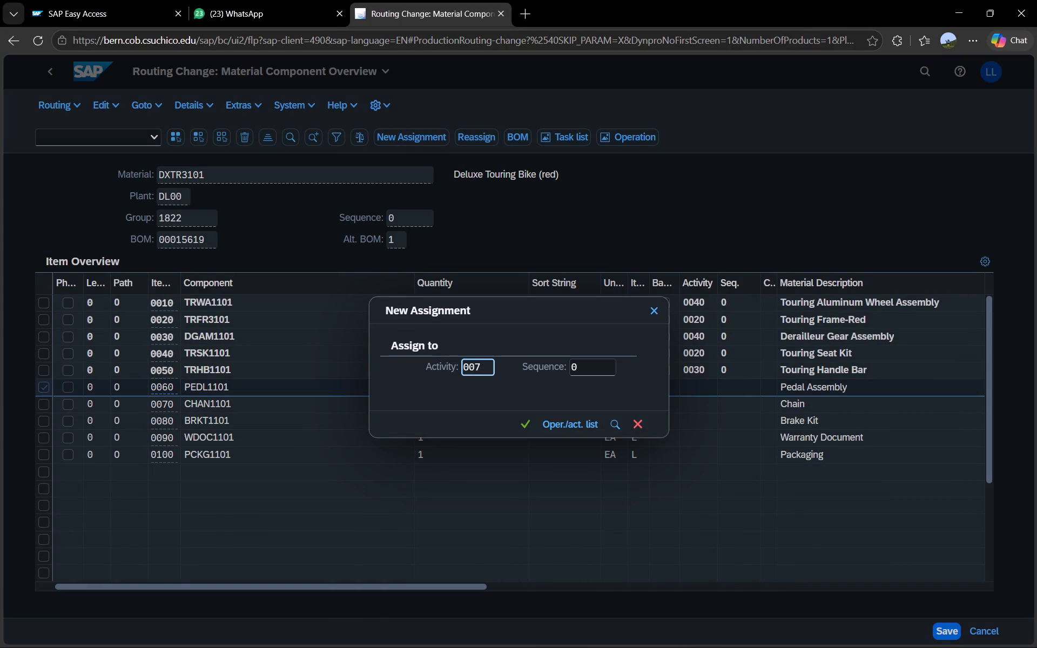
key("0")
left_click(528, 425)
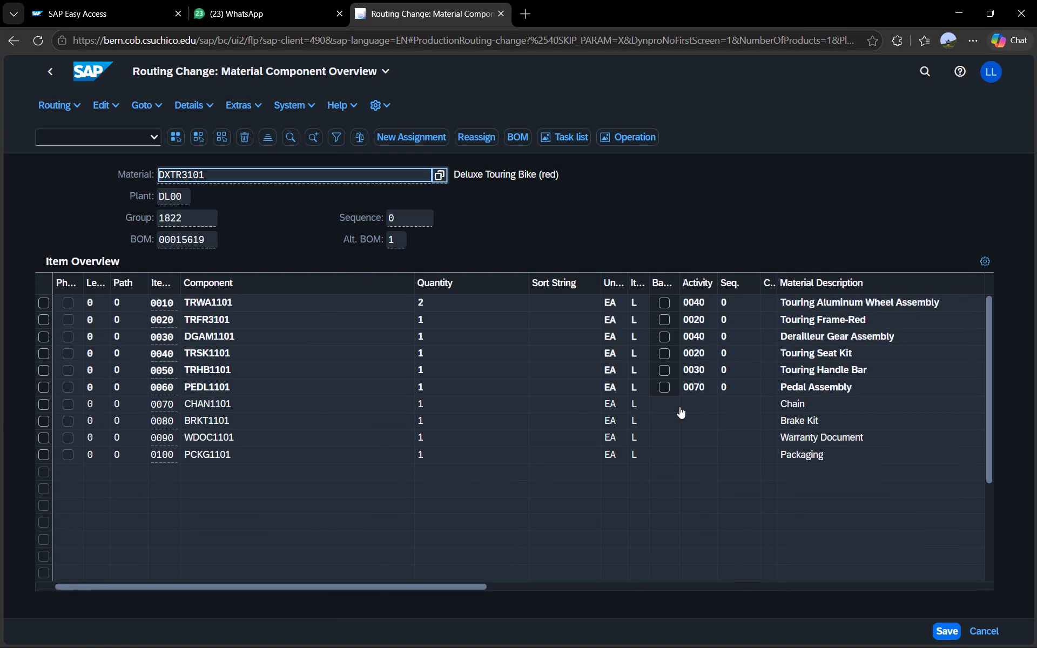
Assign the Chain component CHAN1101 to activity 0050 with a new assignment.
left_click(44, 403)
left_click(413, 130)
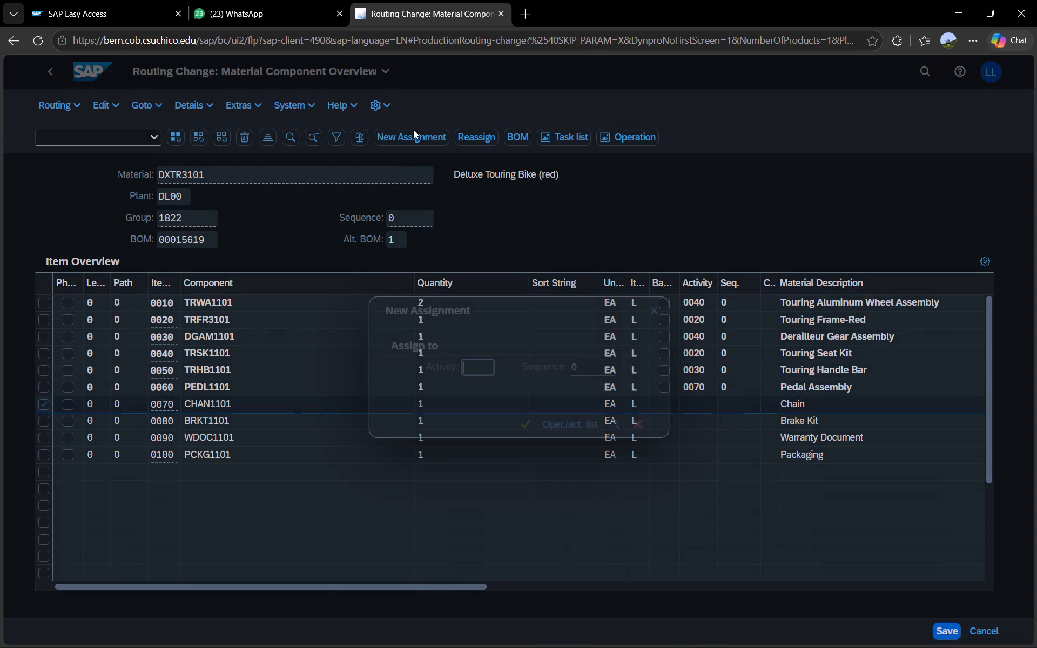
type("0050")
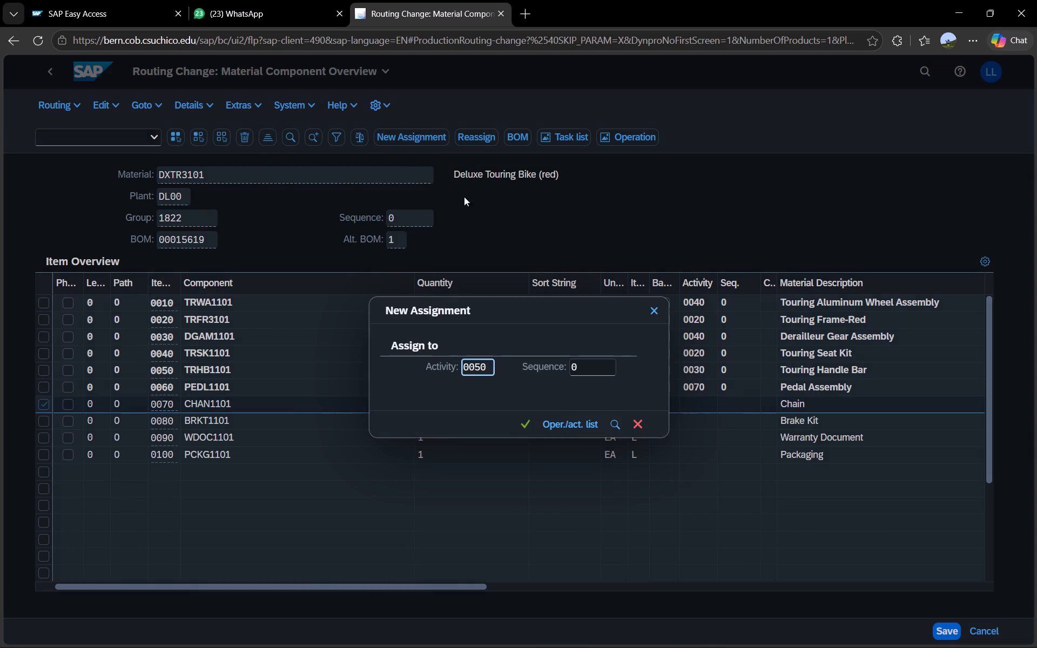
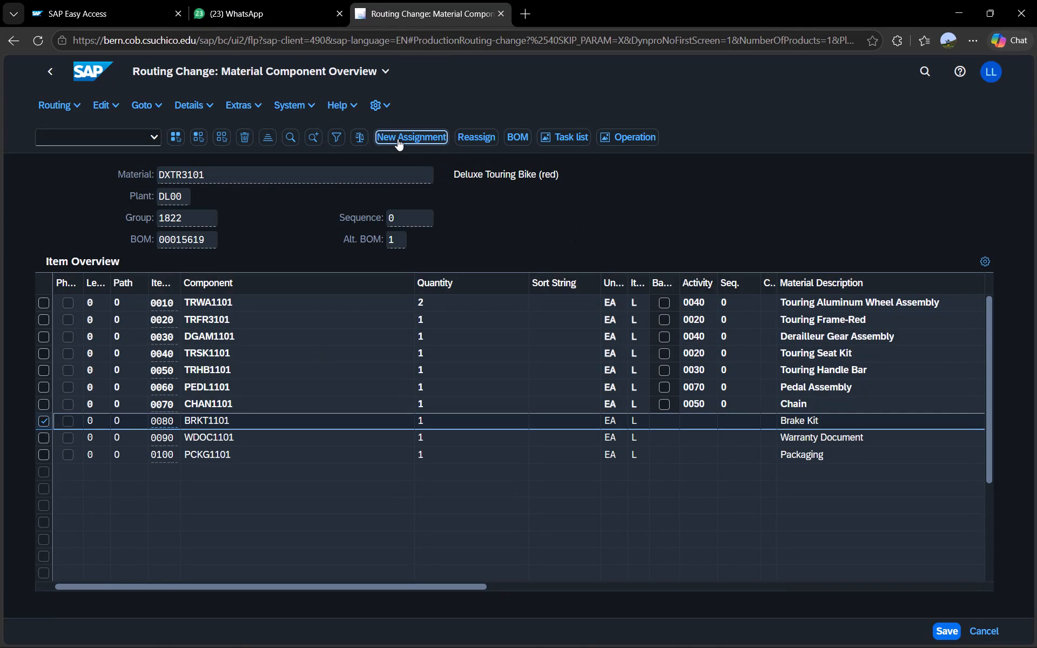
Enter activity 0060 as the new assignment for the selected Brake Kit component BRKT1101.
type("0060")
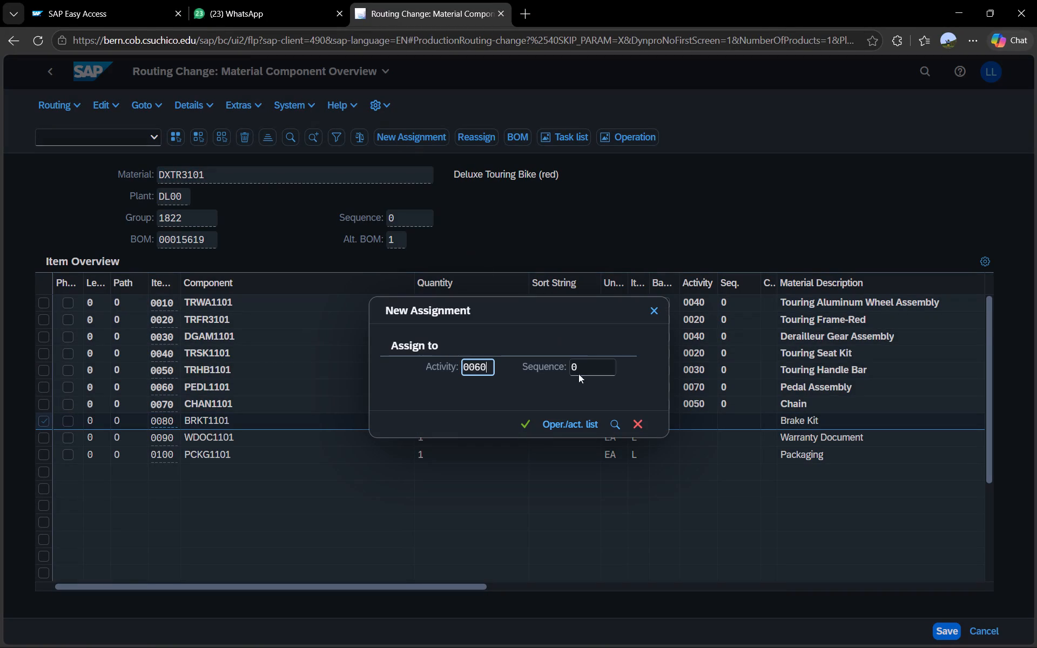
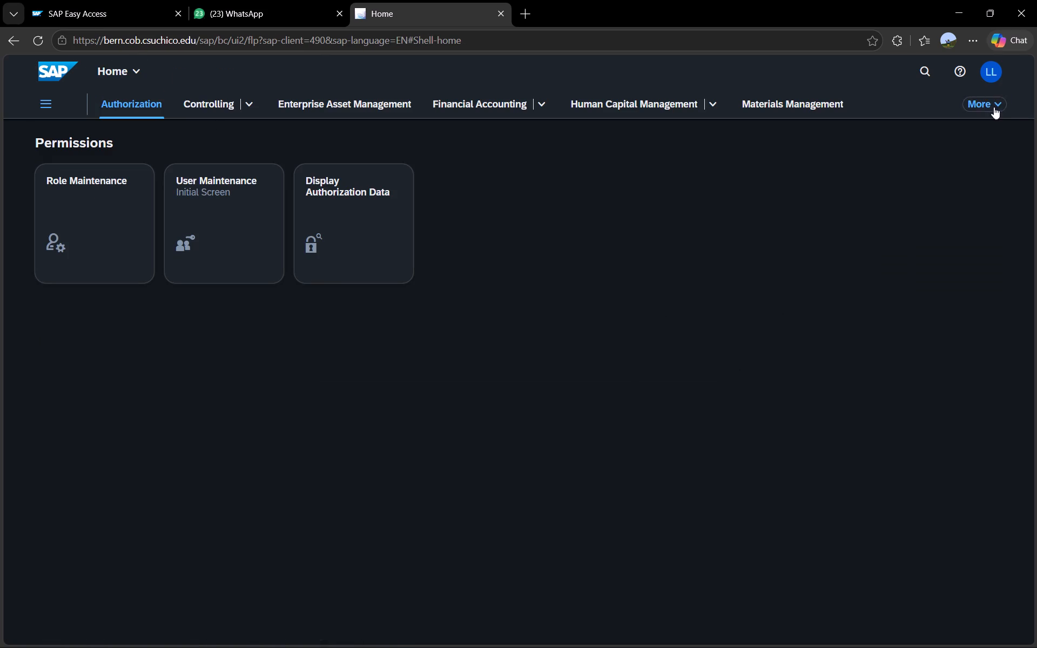
Open the Global Bike Student Monitor and display the results for the Production Planning and Execution - Case Study Fiori.
left_click(895, 273)
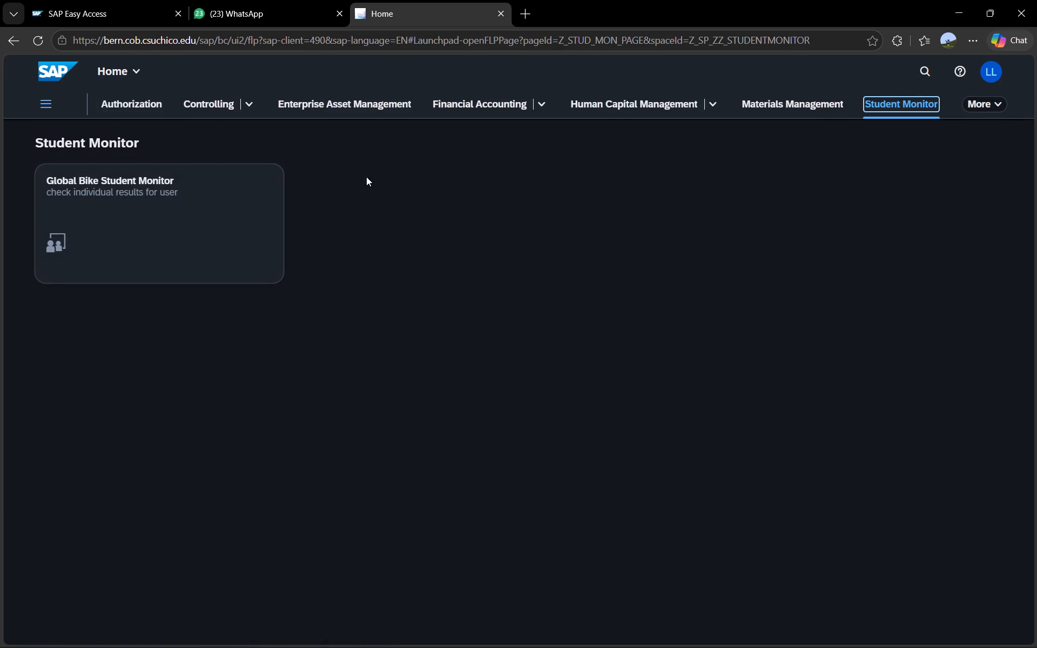
left_click(173, 204)
left_click(487, 150)
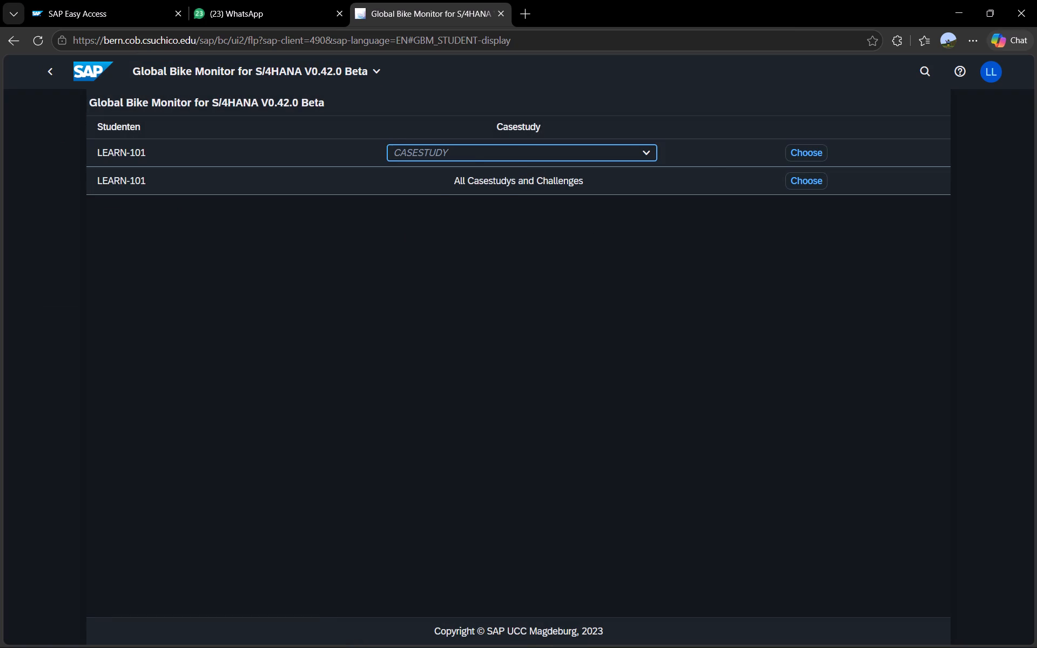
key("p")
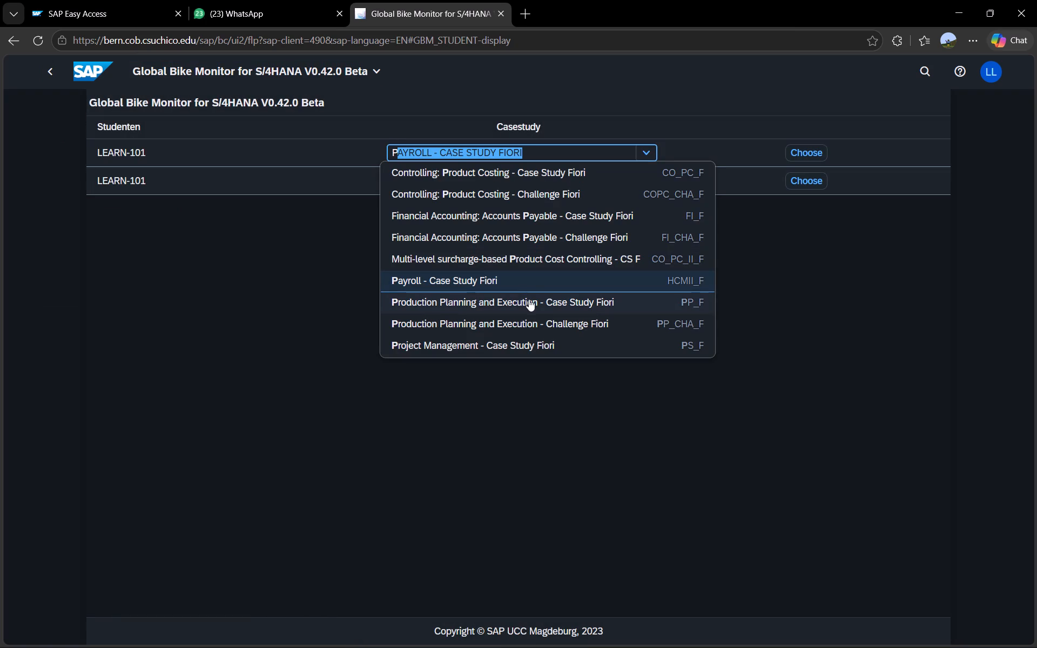
left_click(536, 300)
left_click(808, 151)
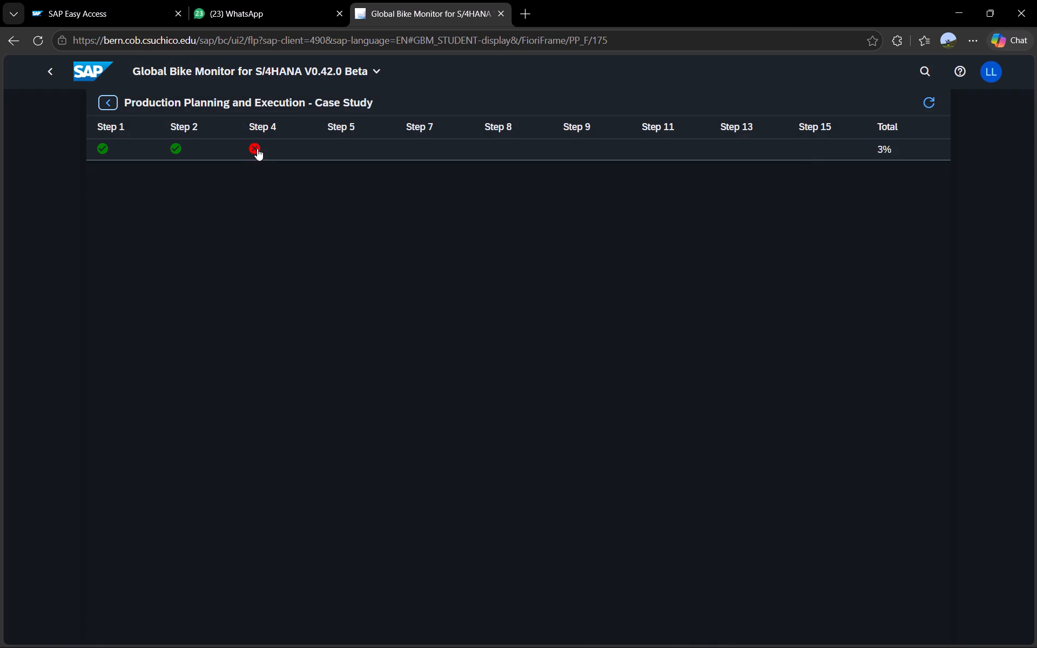
Examine the Step 4 details with their expected planning values, and return to the monitor's case study selection.
left_click(253, 147)
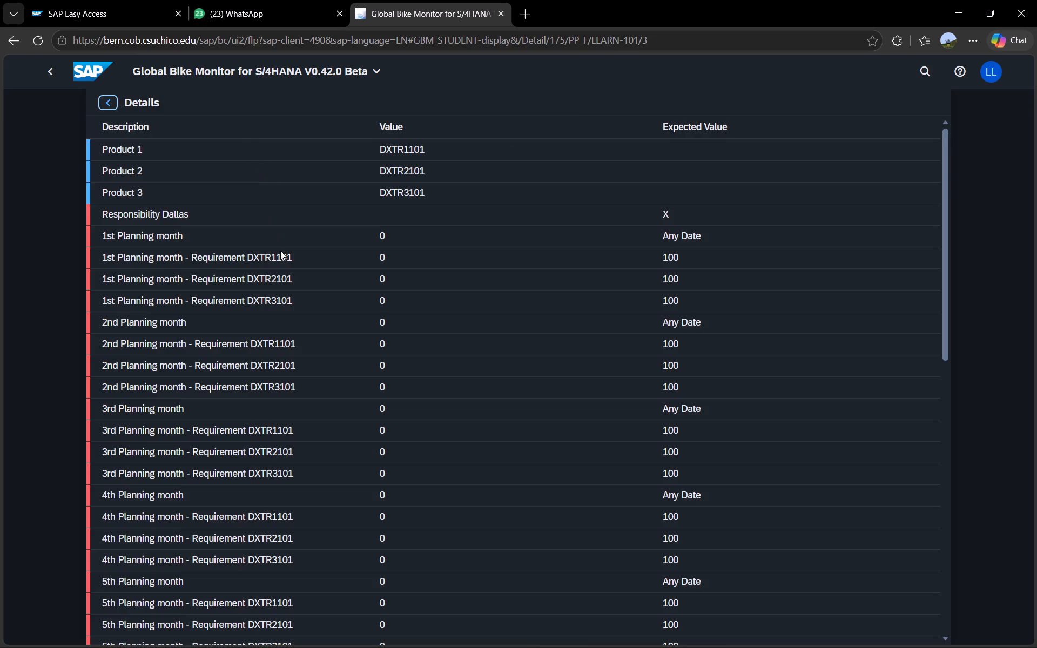
scroll(280, 251, "down", 4)
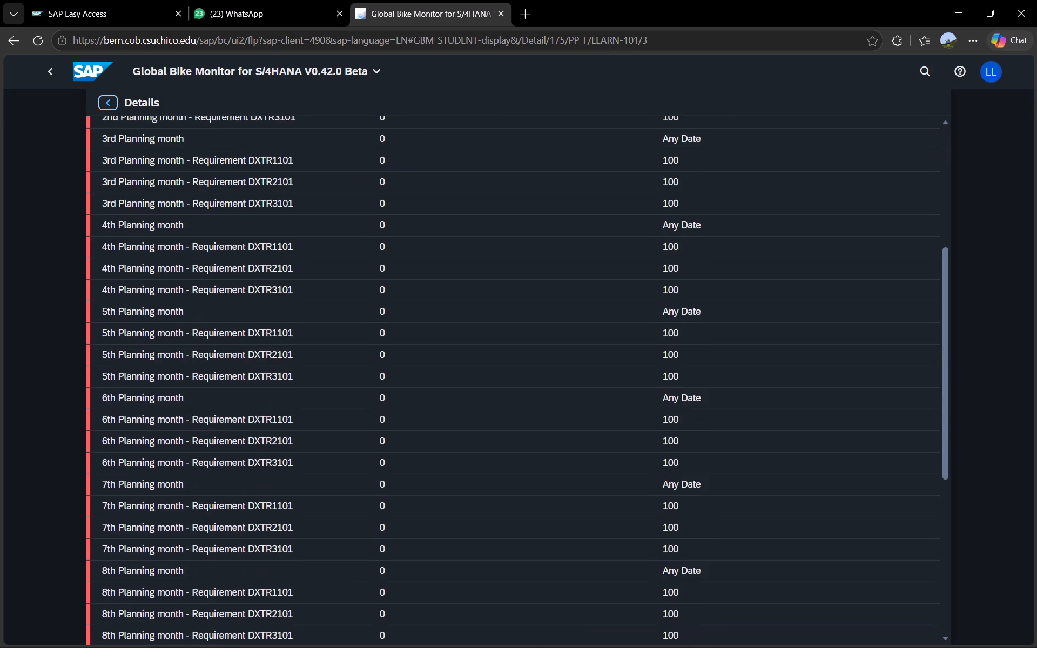
scroll(280, 251, "down", 11)
scroll(280, 251, "up", 13)
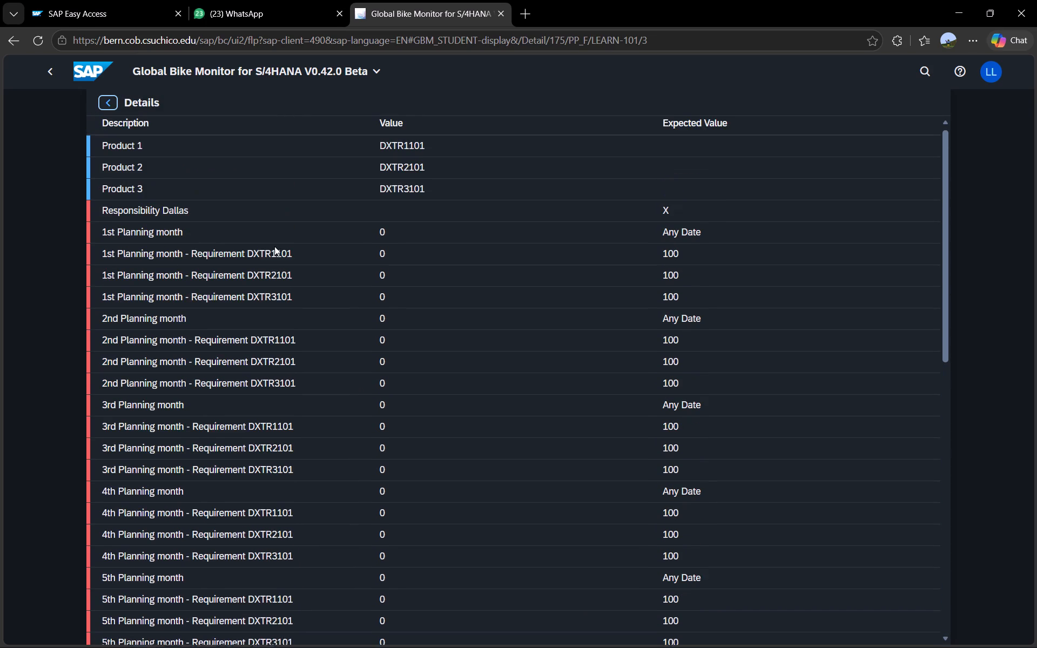
scroll(274, 246, "up", 8)
left_click(105, 103)
left_click(50, 73)
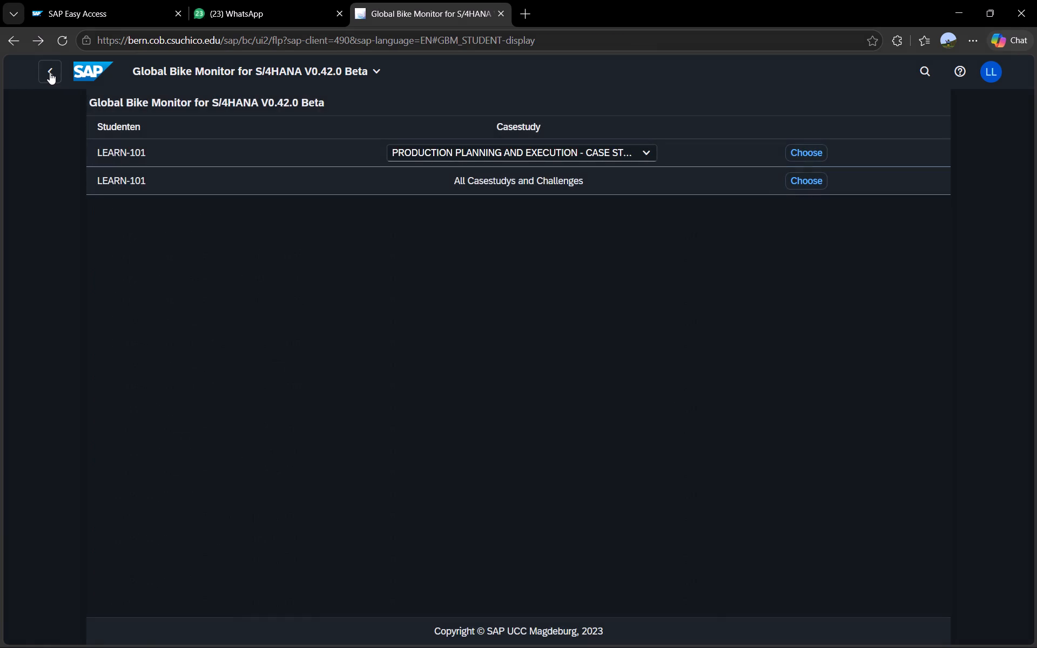
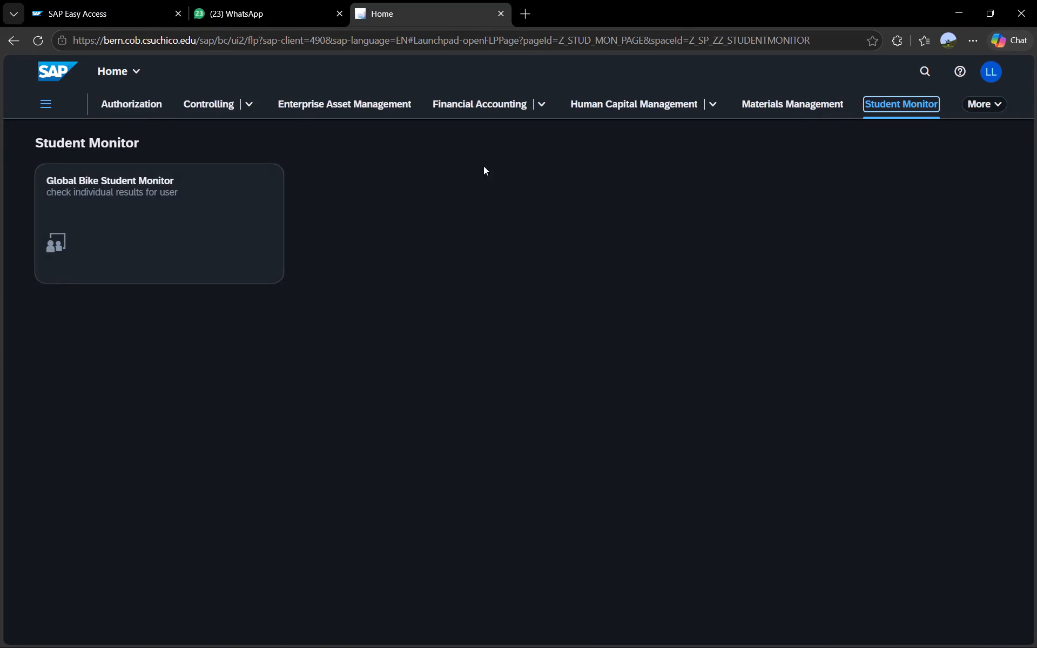
Check LEARN-101's results for the Production Planning and Execution - Case Study Fiori in the Global Bike Student Monitor.
left_click(184, 212)
left_click(504, 158)
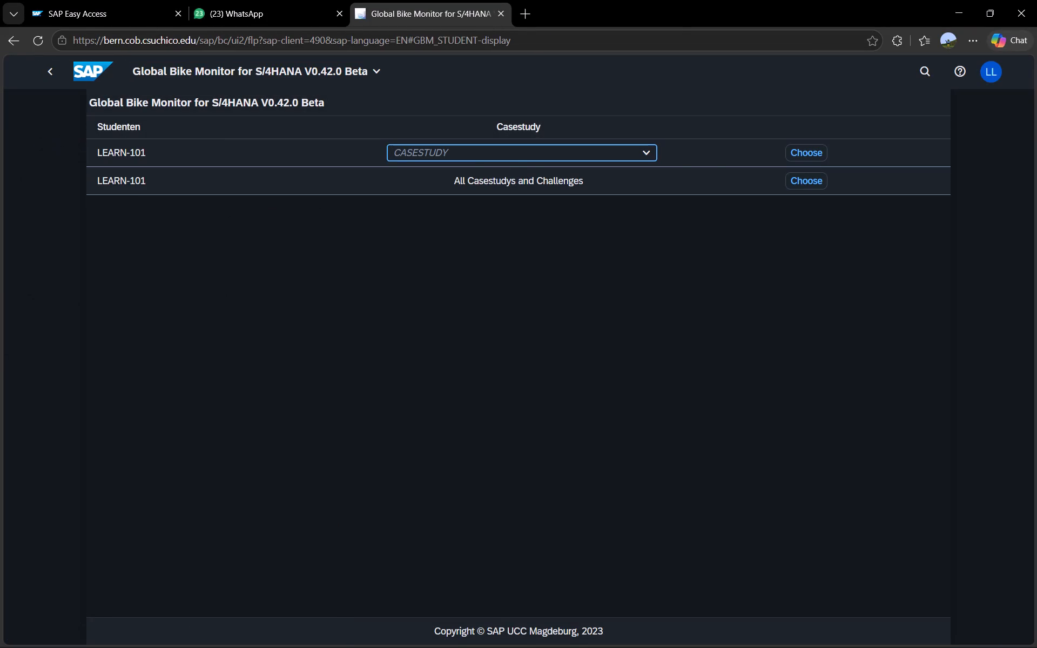
key("p")
left_click(607, 295)
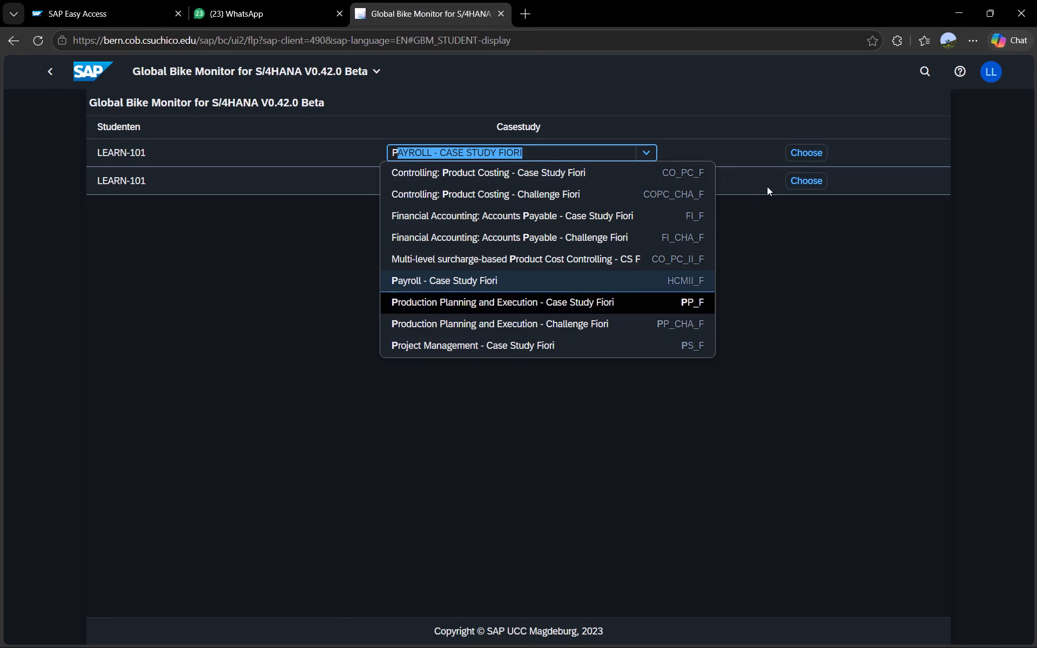
left_click(791, 155)
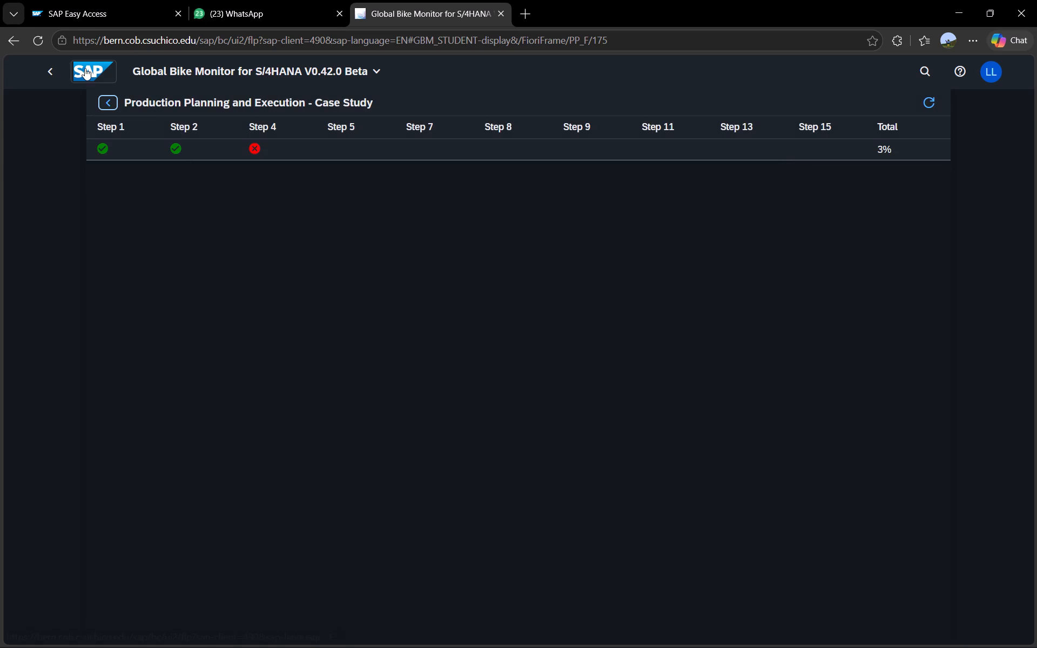
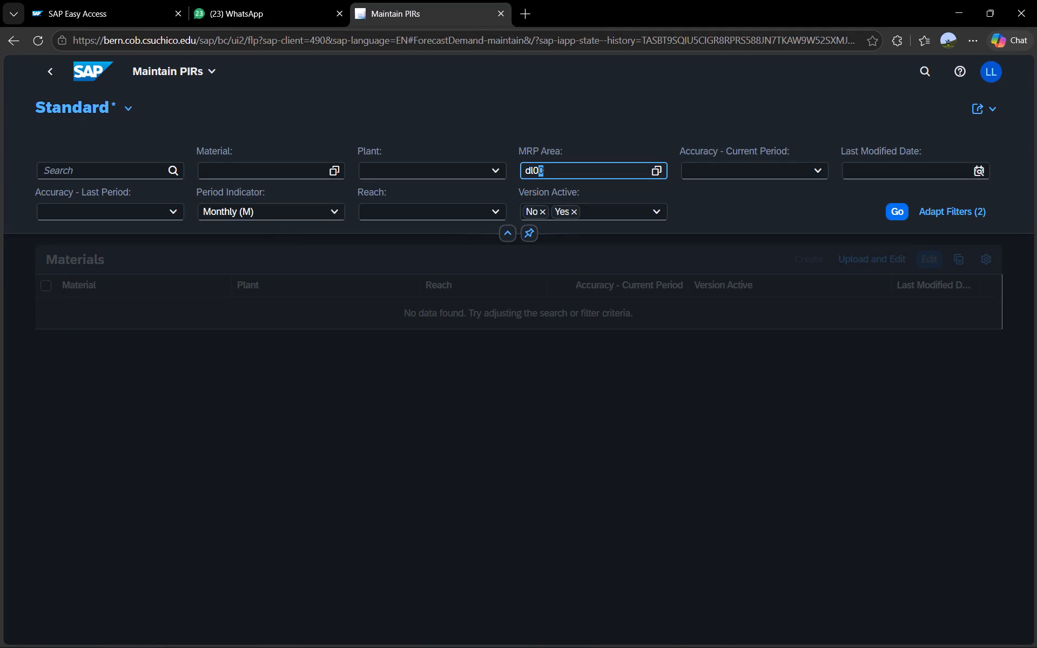
Set the MRP Area filter to Plant Dallas (DL00) and run the materials search with it.
key("BackSpace")
key("0")
key("Return")
key("BackSpace")
key("BackSpace")
key("BackSpace")
key("BackSpace")
key("BackSpace")
key("BackSpace")
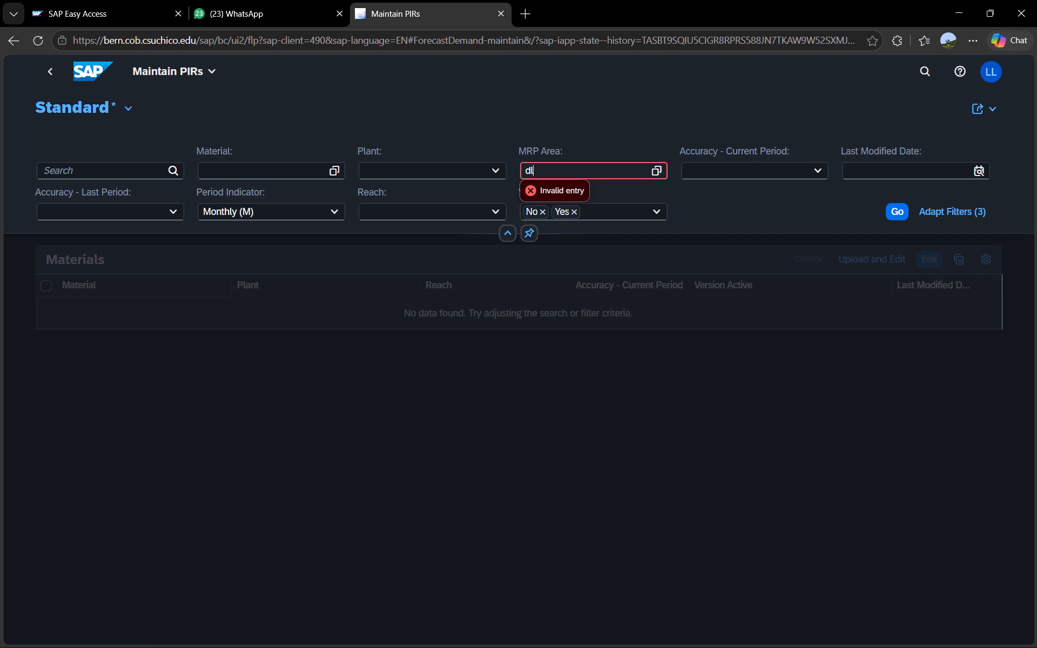
type("DL")
type("00")
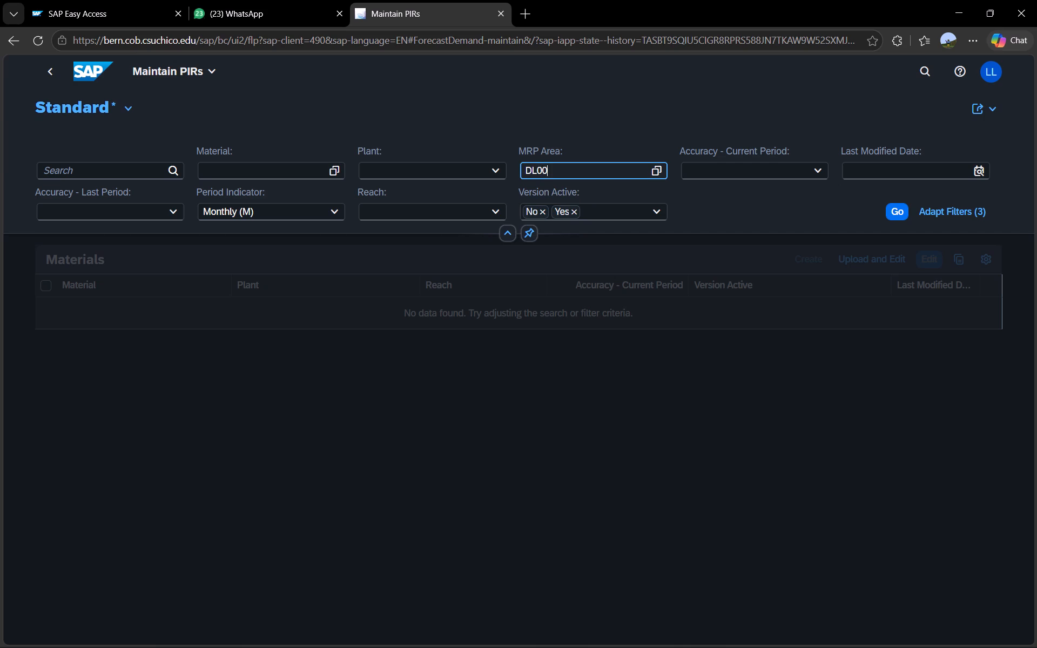
left_click(564, 205)
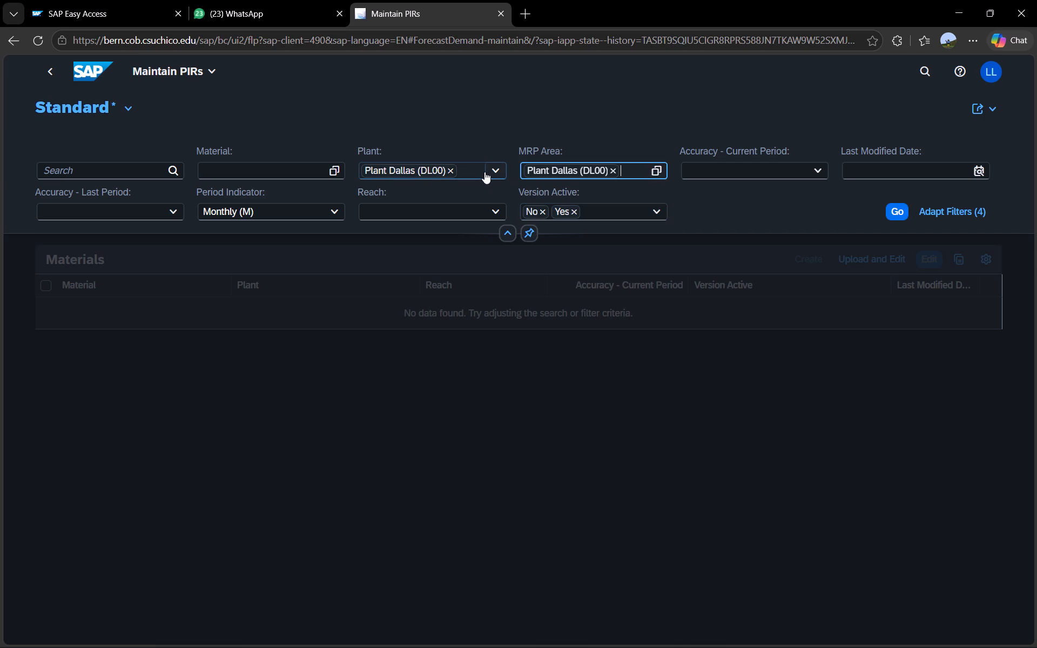
left_click(900, 214)
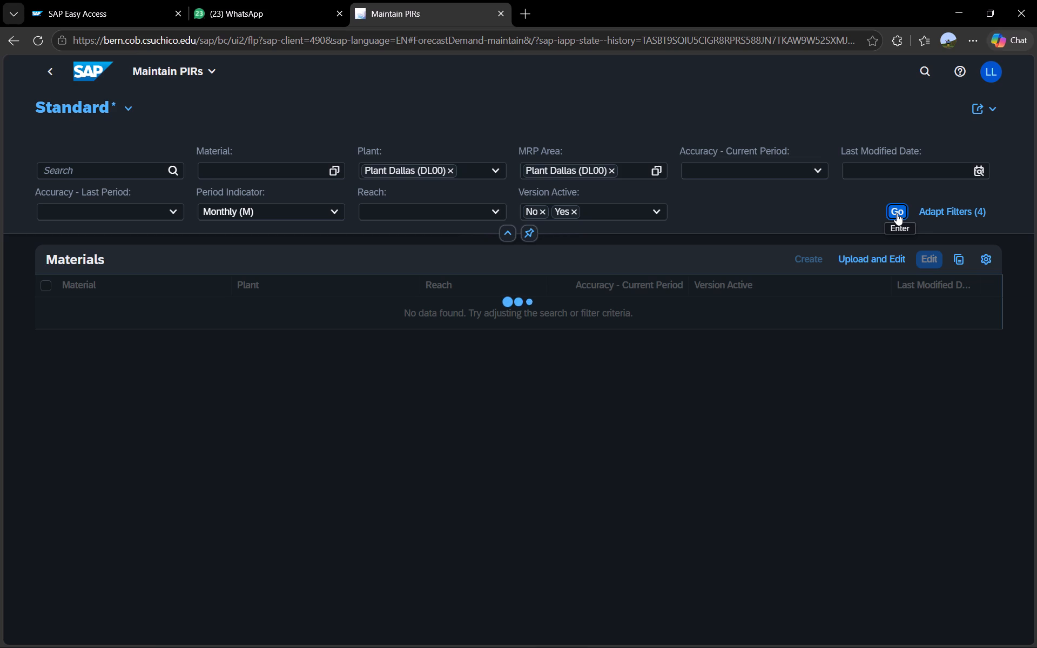
Open the Adapt Filters settings for the materials search.
left_click(959, 212)
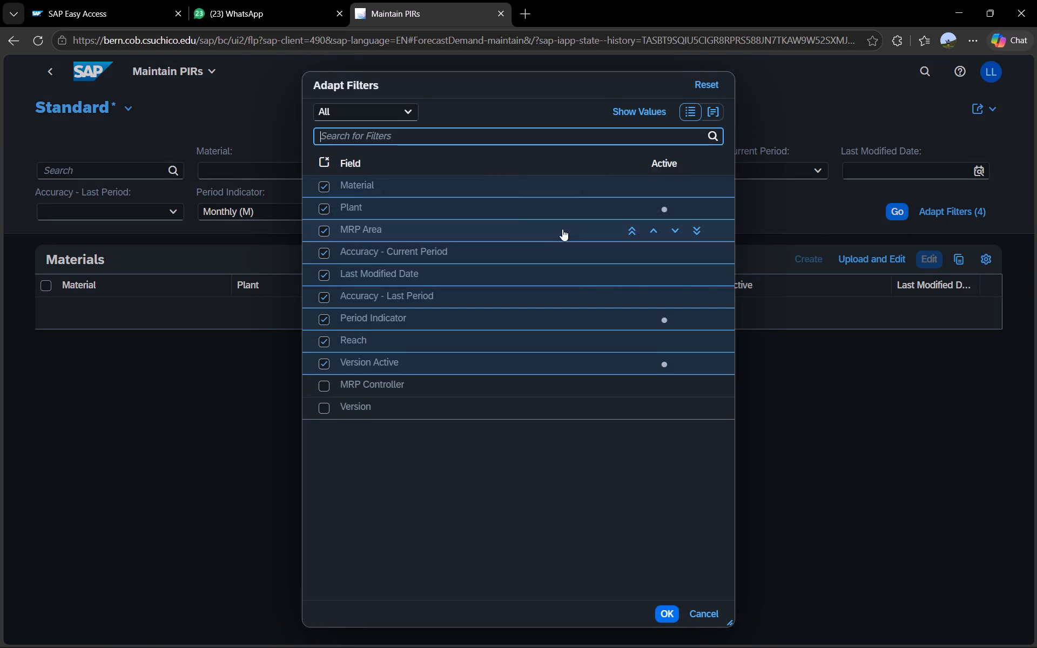
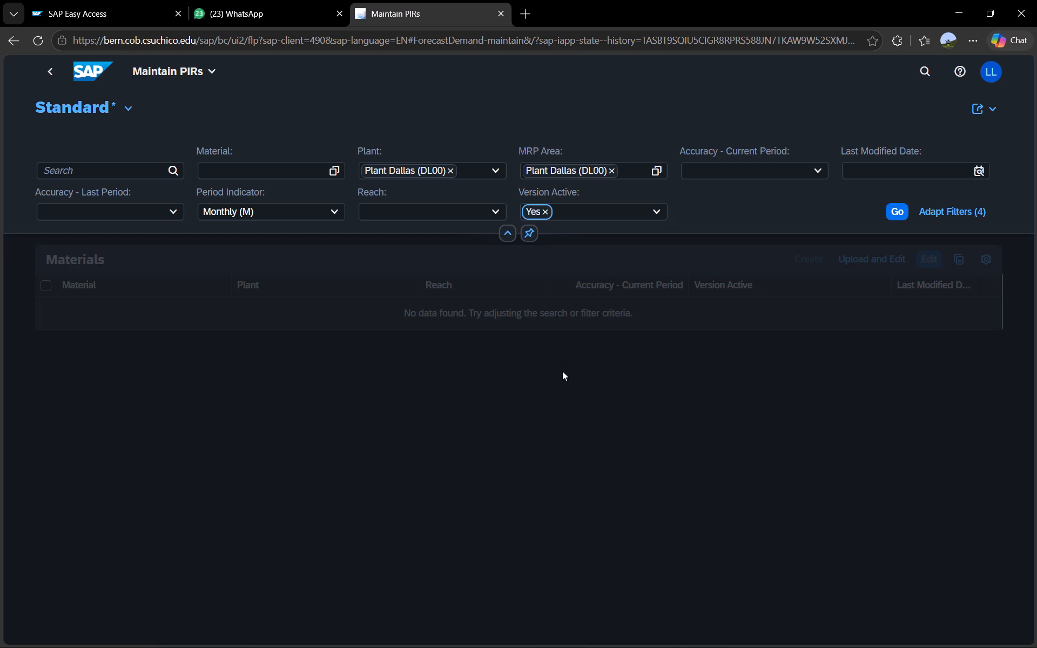
Add N/A to the Version Active filter alongside Yes for the materials search.
left_click(659, 208)
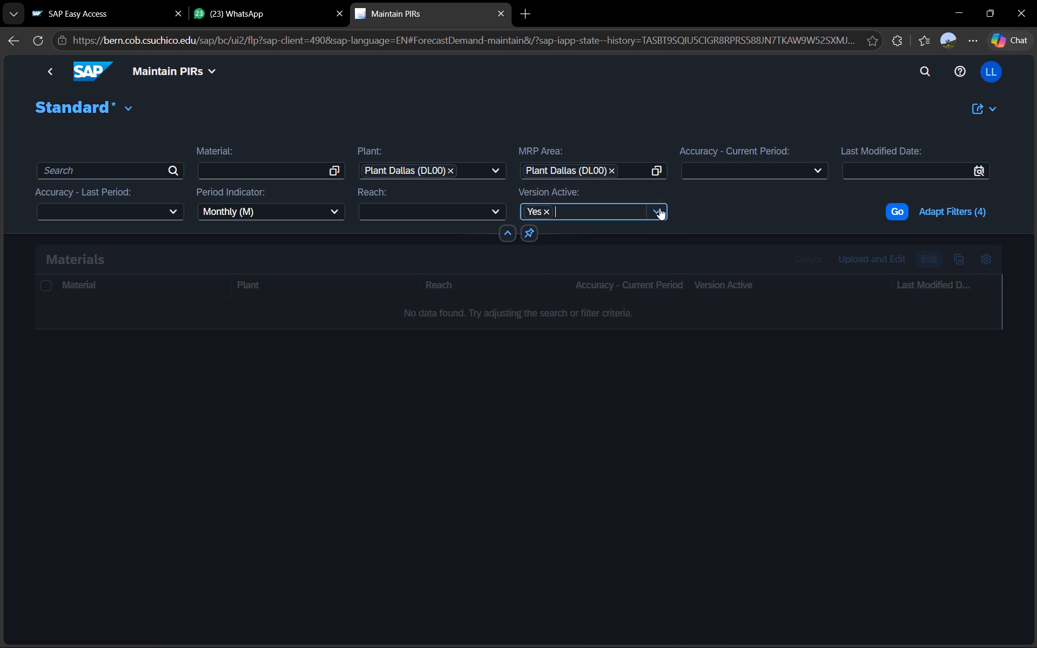
left_click(534, 234)
left_click(563, 381)
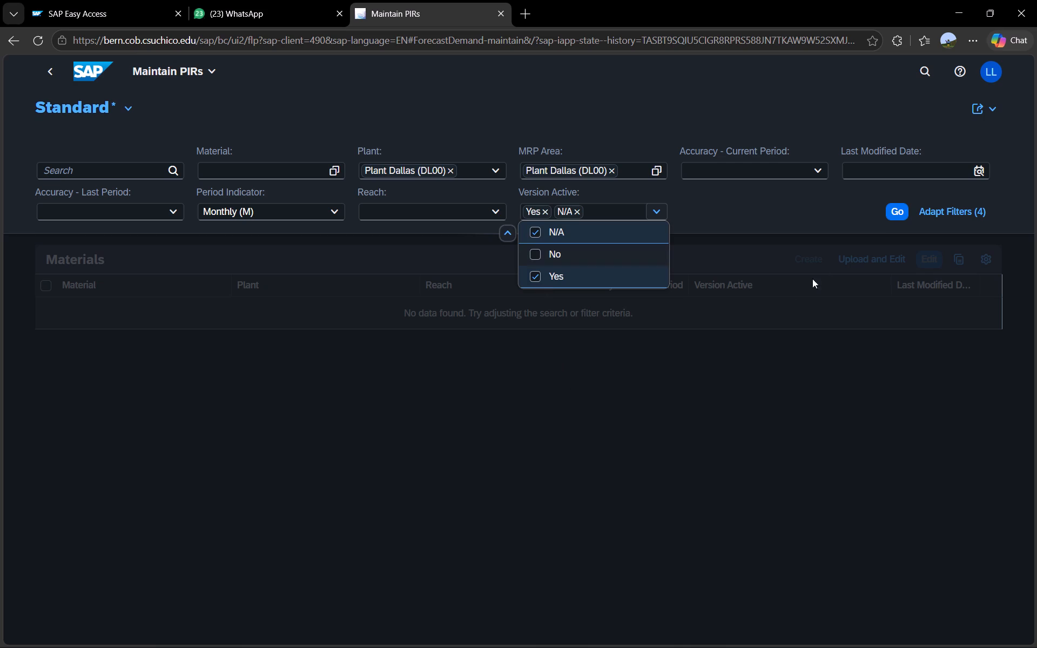
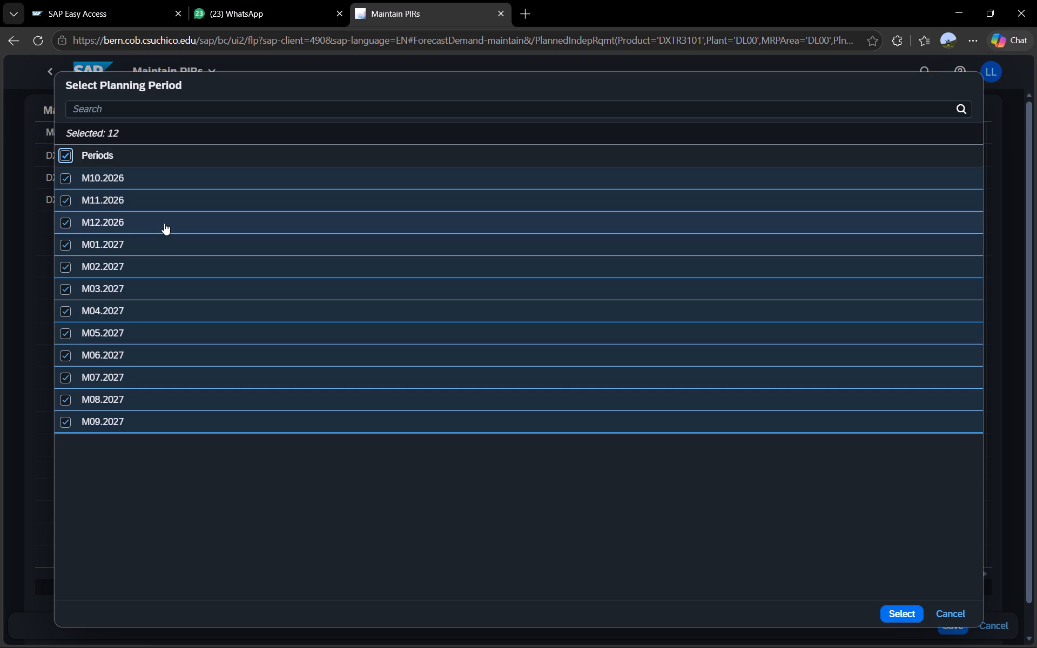
Apply all planning periods from M10.2026 to M09.2027 to the mass maintenance and set the proposed quantity to Enter Quantity with 100.
left_click(901, 607)
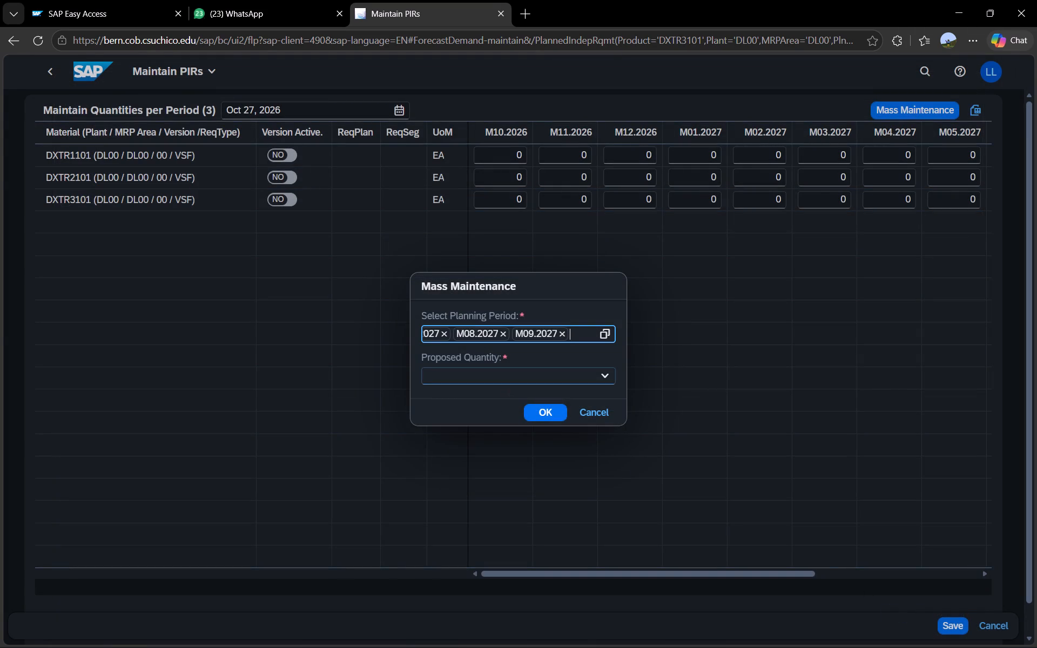
left_click(532, 368)
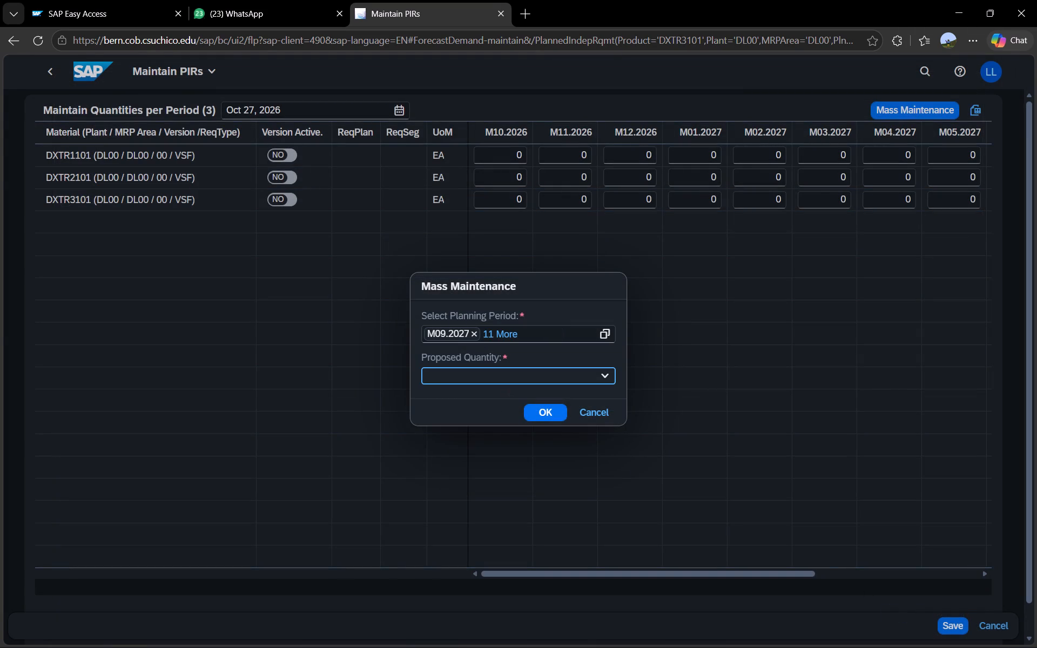
type("100")
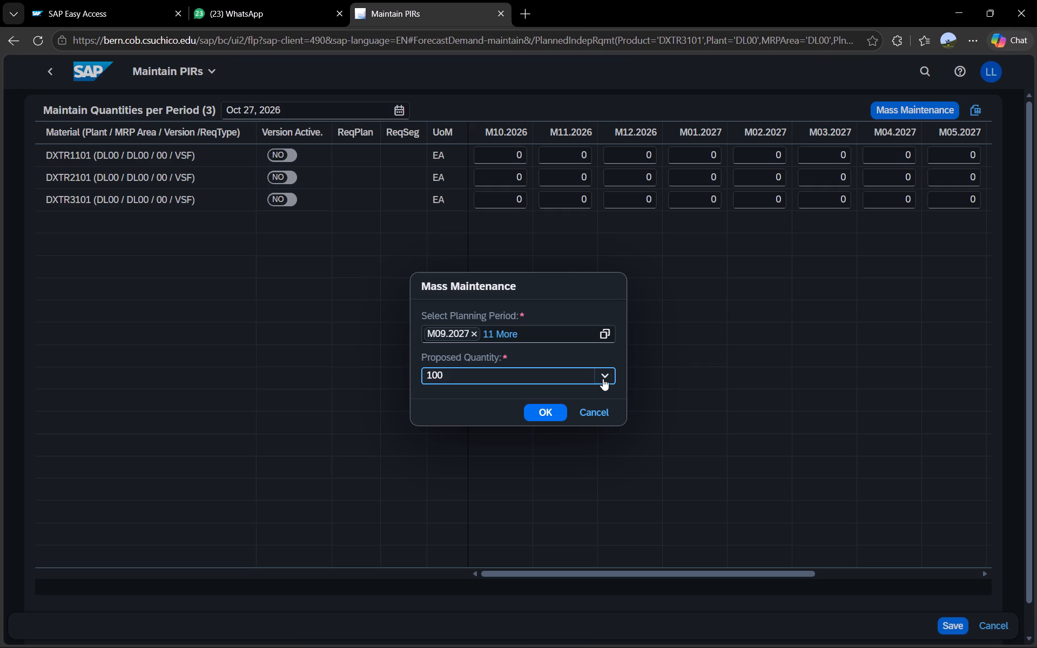
left_click(606, 376)
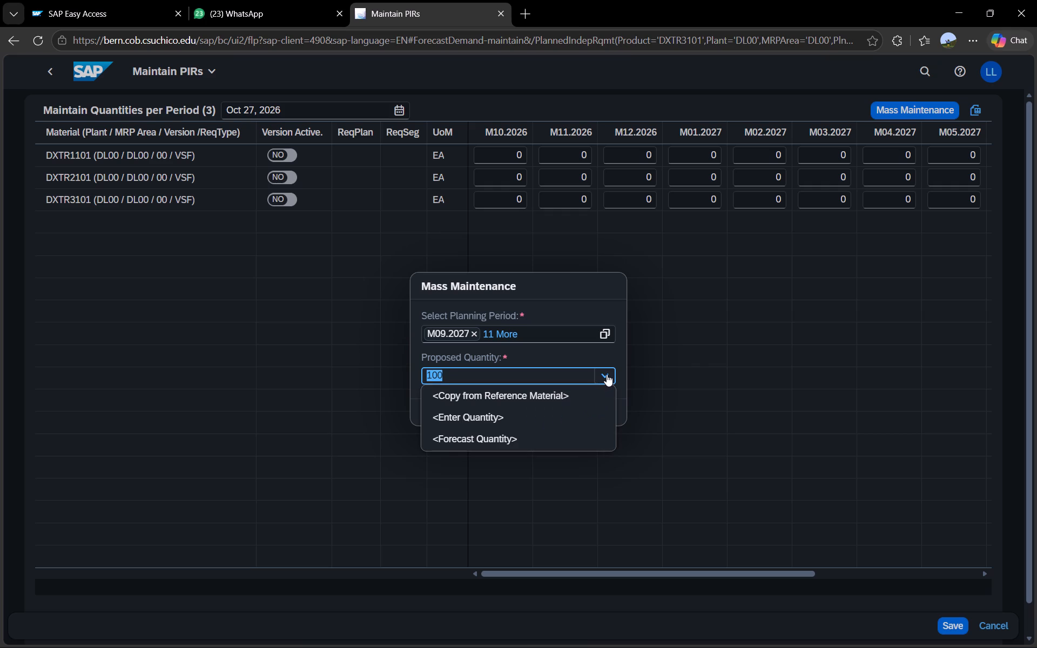
left_click(481, 418)
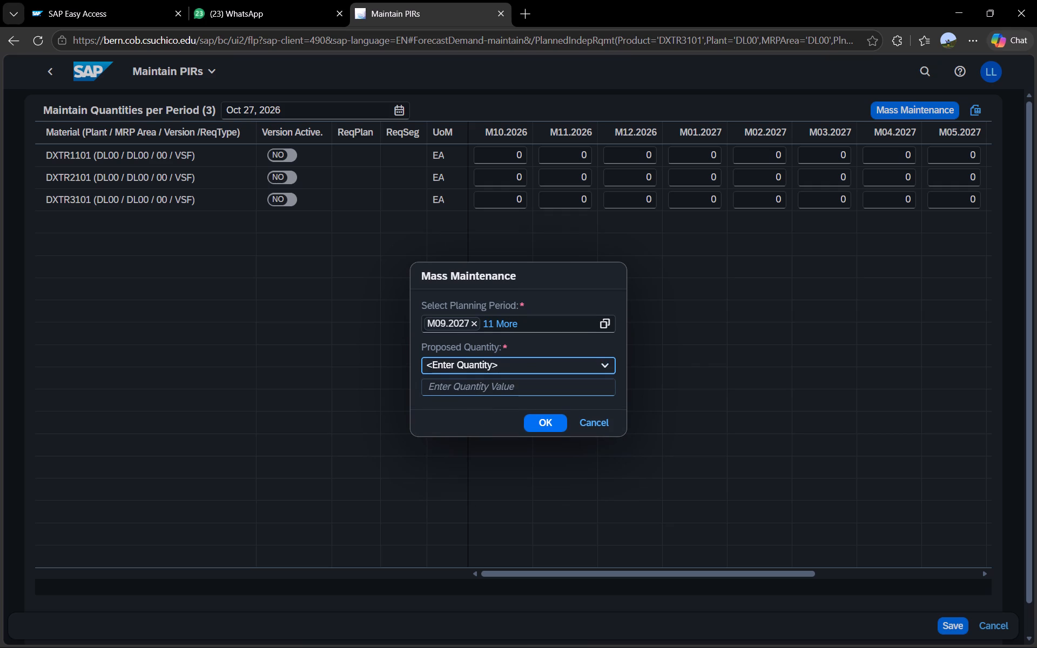
left_click(488, 386)
type("100")
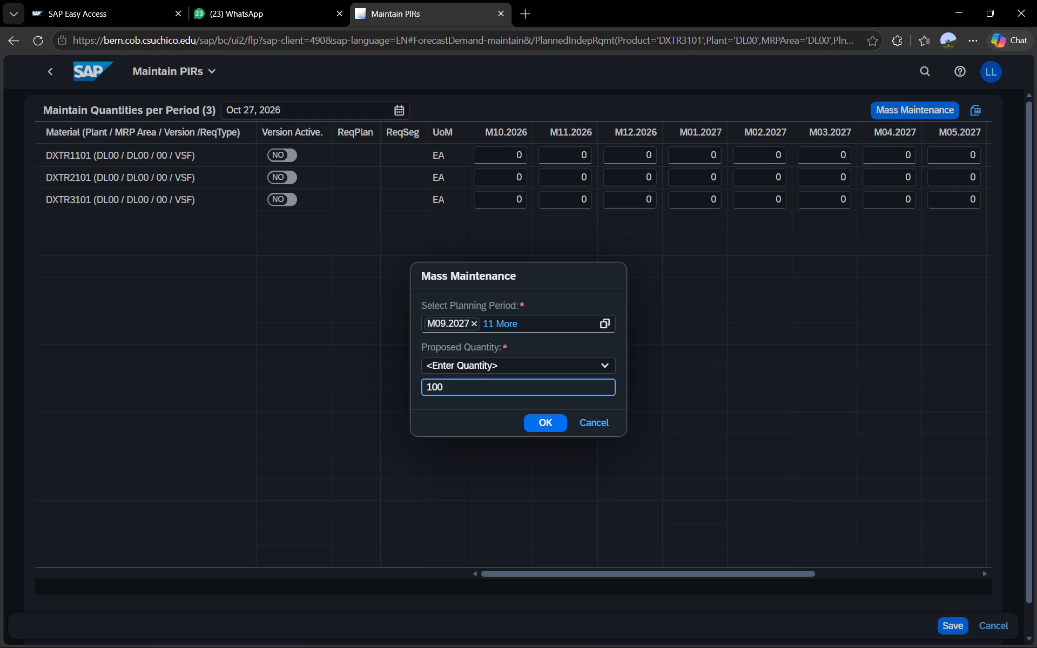
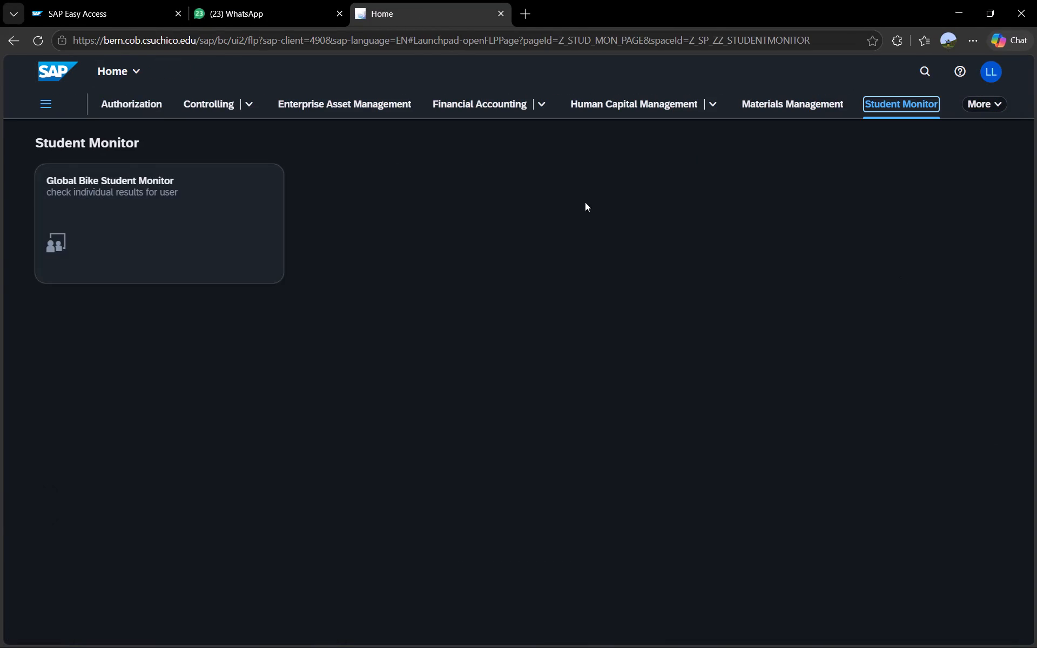
Check the step results for Production Planning and Execution - Case Study Fiori in the Global Bike Student Monitor.
left_click(100, 212)
left_click(523, 153)
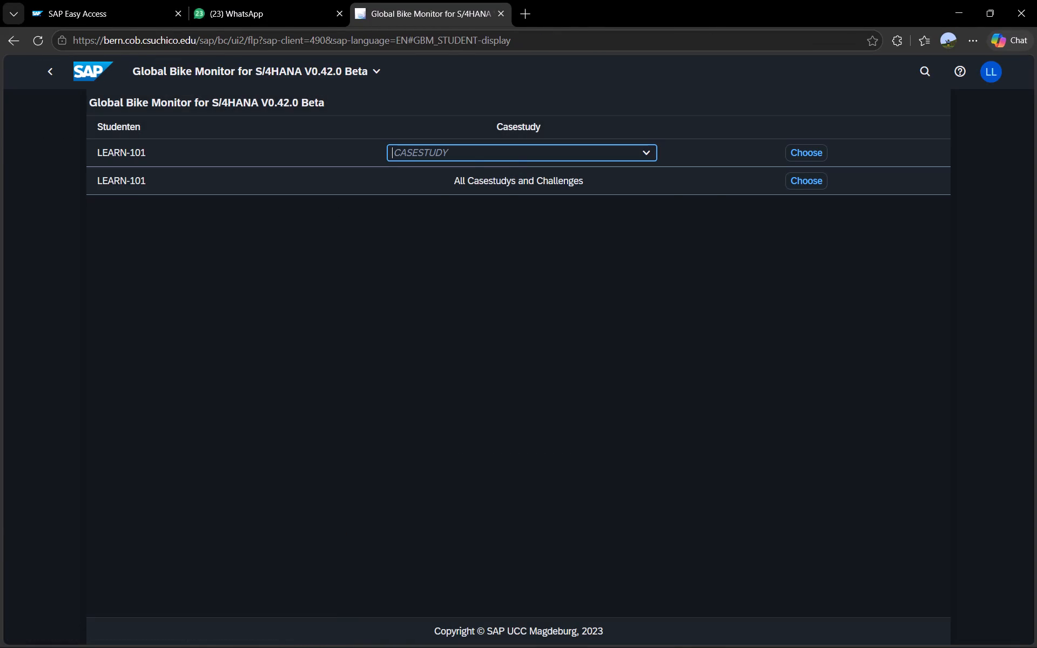
key("p")
left_click(615, 293)
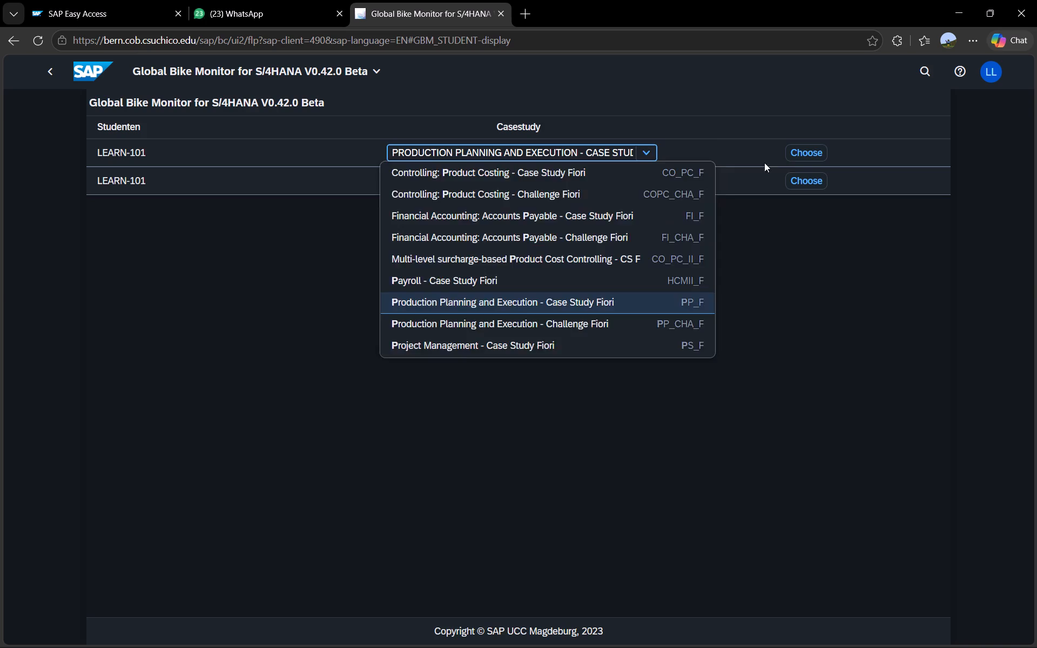
left_click(798, 151)
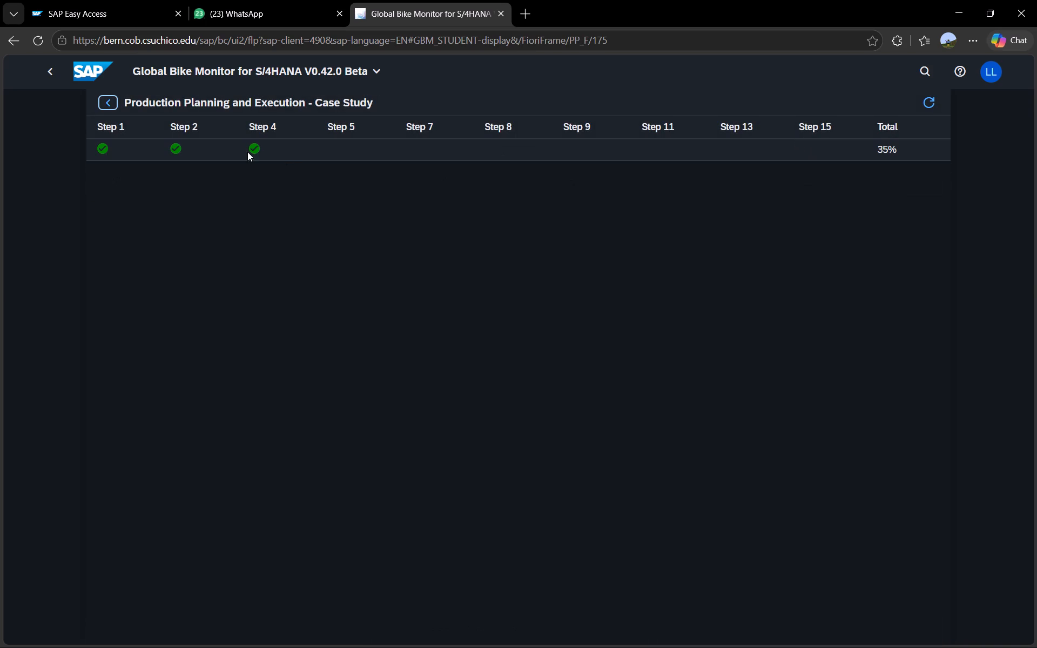
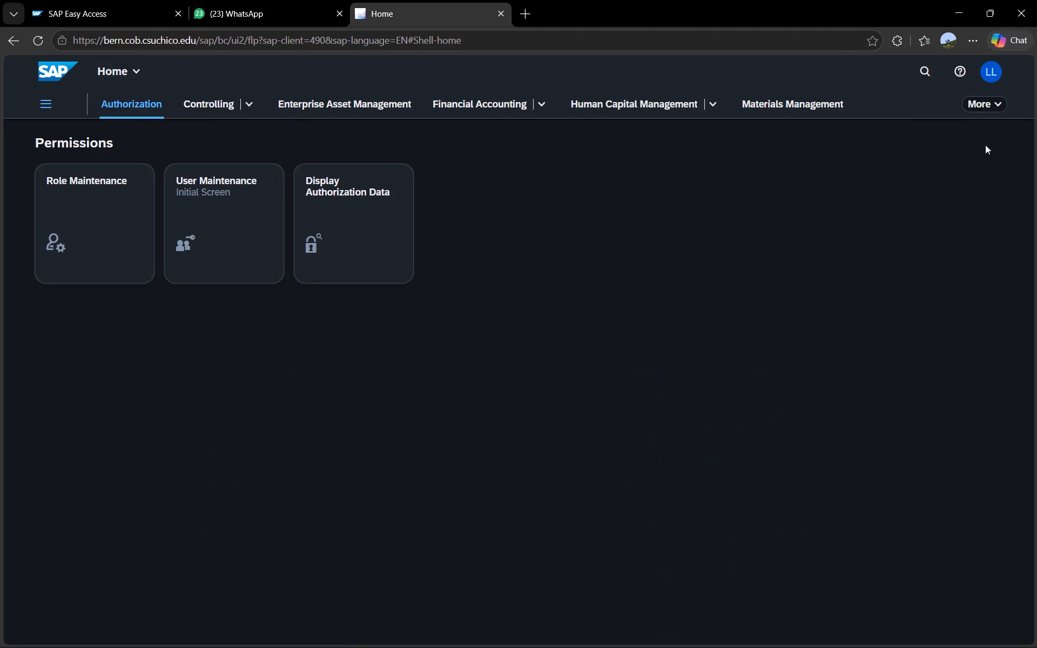
Open the Global Bike Student Monitor and check the step results for Production Planning and Execution - Case Study Fiori.
left_click(986, 104)
left_click(885, 273)
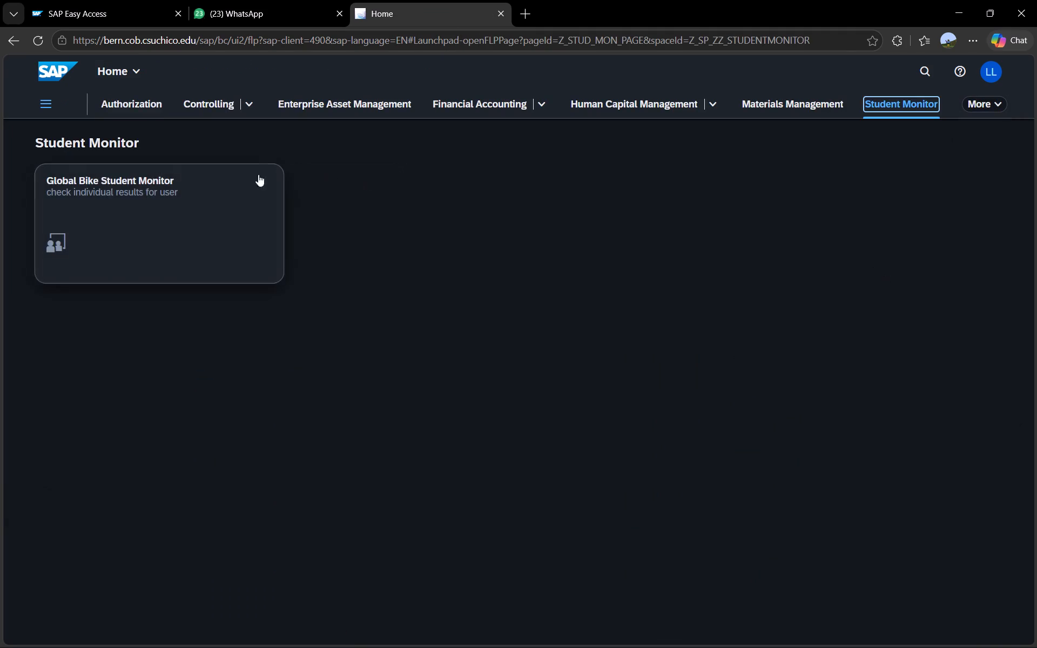
left_click(202, 201)
left_click(521, 151)
key("p")
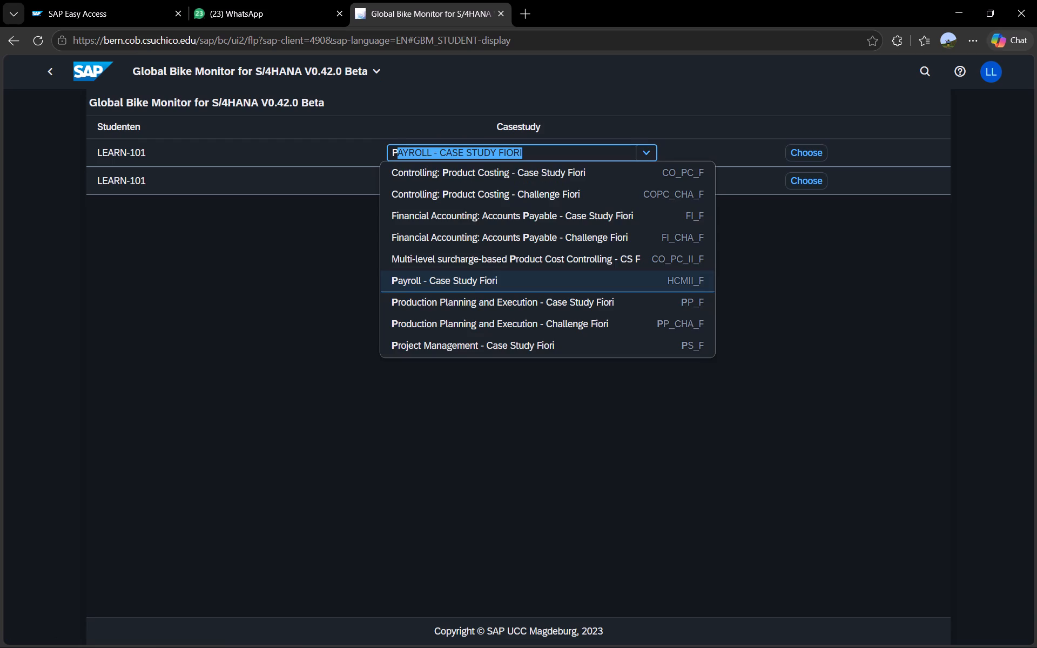
key("Down")
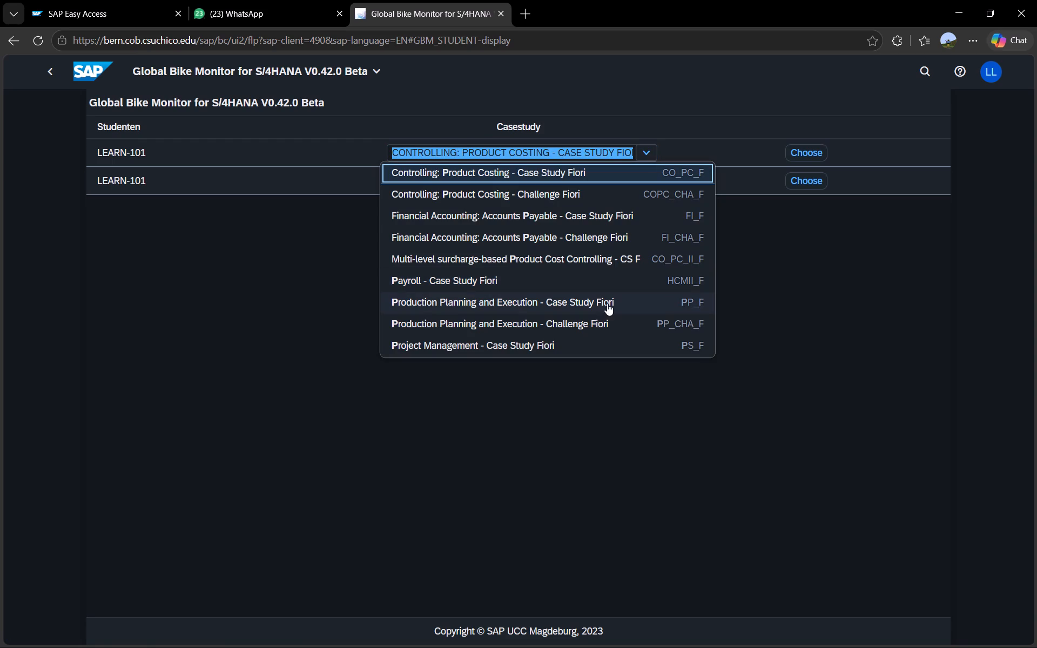
left_click(607, 303)
left_click(807, 152)
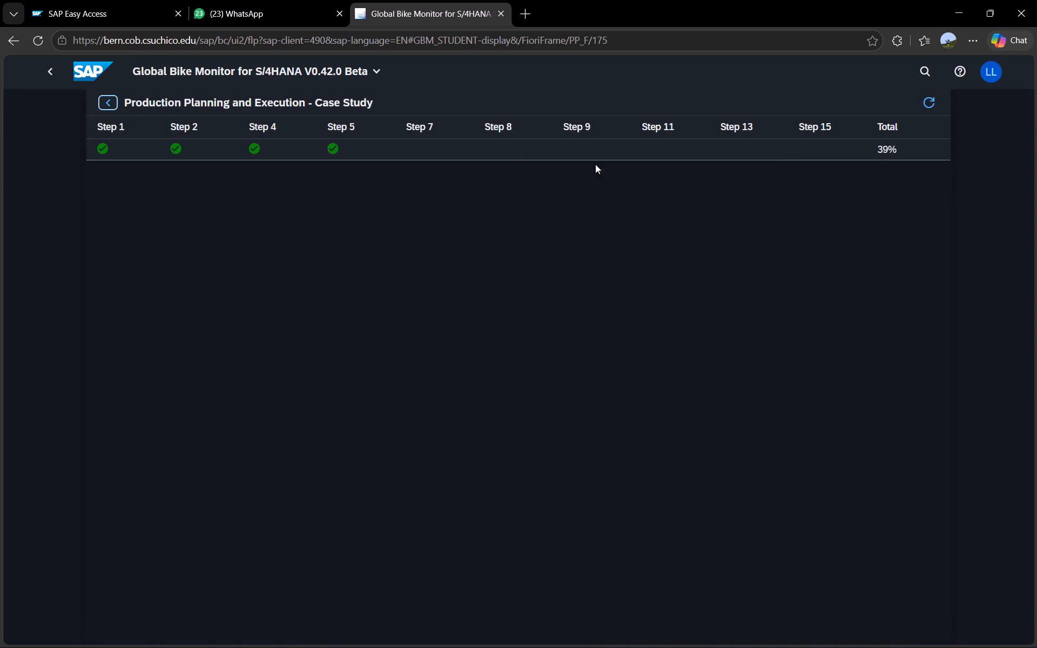
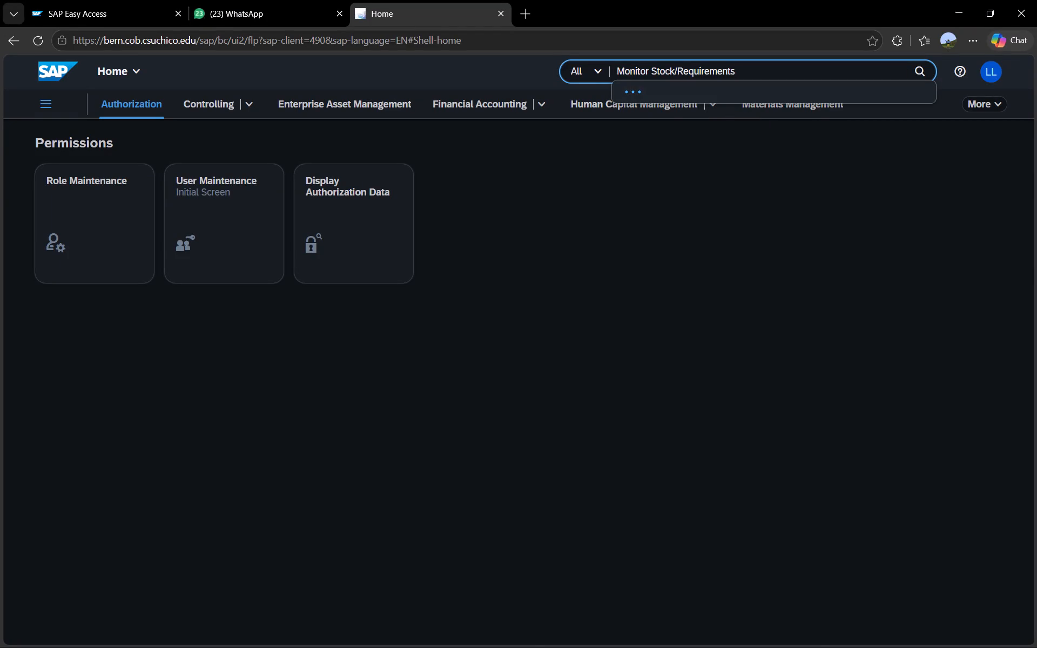
Shorten the launchpad search term to "Monitor Stock" to find the stock monitoring app.
key("BackSpace")
key("BackSpace")
key("BackSpace")
key("BackSpace")
key("BackSpace")
key("BackSpace")
key("BackSpace")
key("BackSpace")
key("BackSpace")
key("BackSpace")
key("BackSpace")
key("BackSpace")
key("BackSpace")
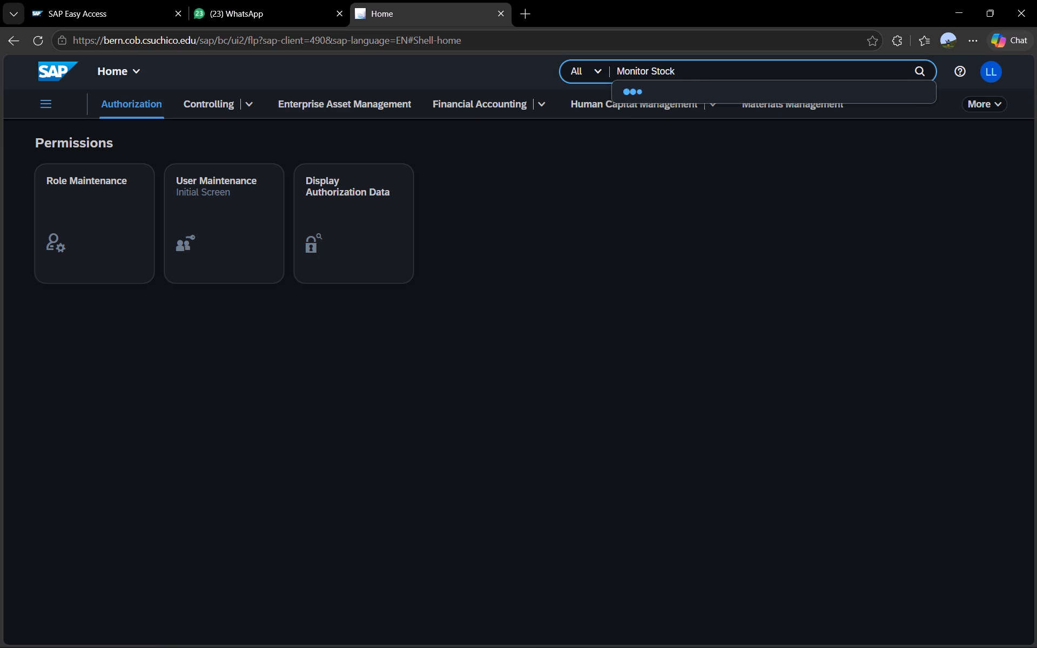
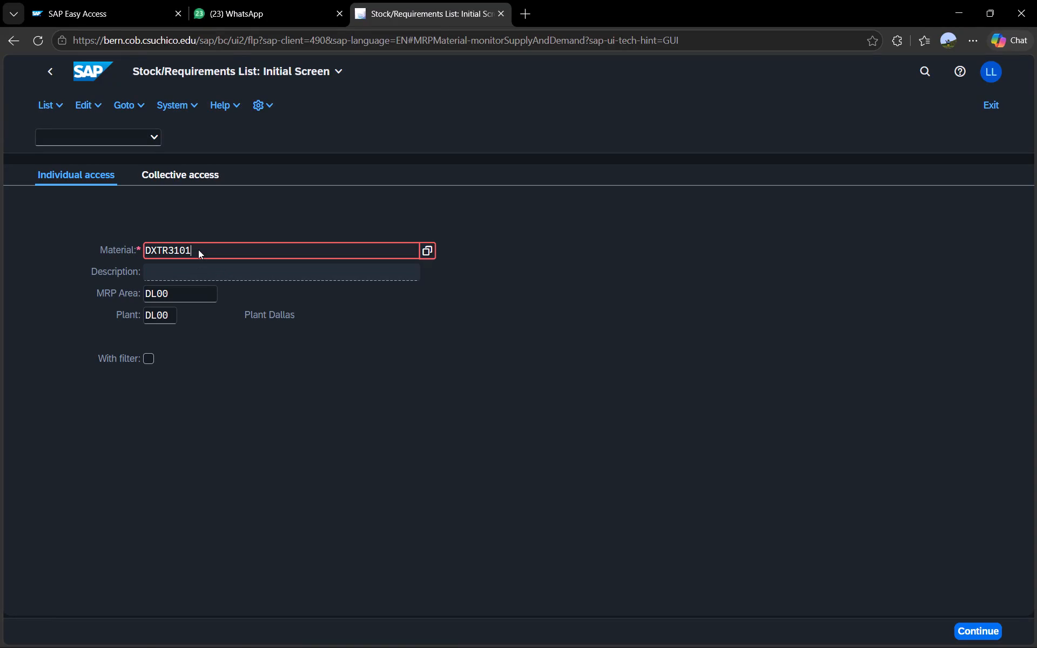
Re-enter the material number as DXTR3101, choosing the matching DELUXE TOURING BIKE (RED) suggestion.
key("BackSpace")
key("BackSpace")
key("BackSpace")
type("101")
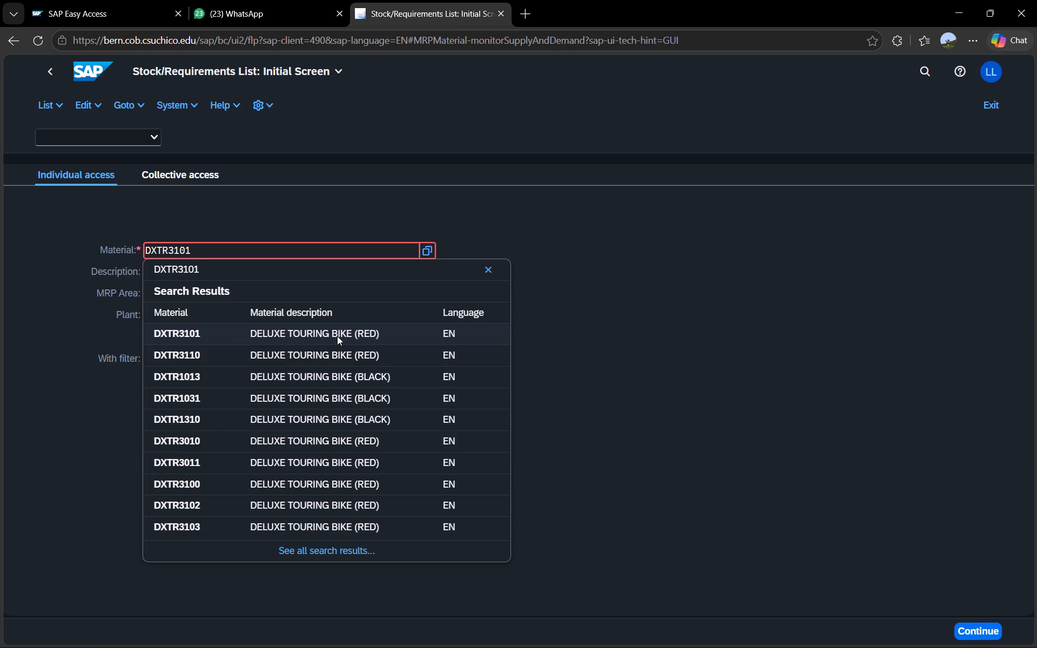
left_click(337, 336)
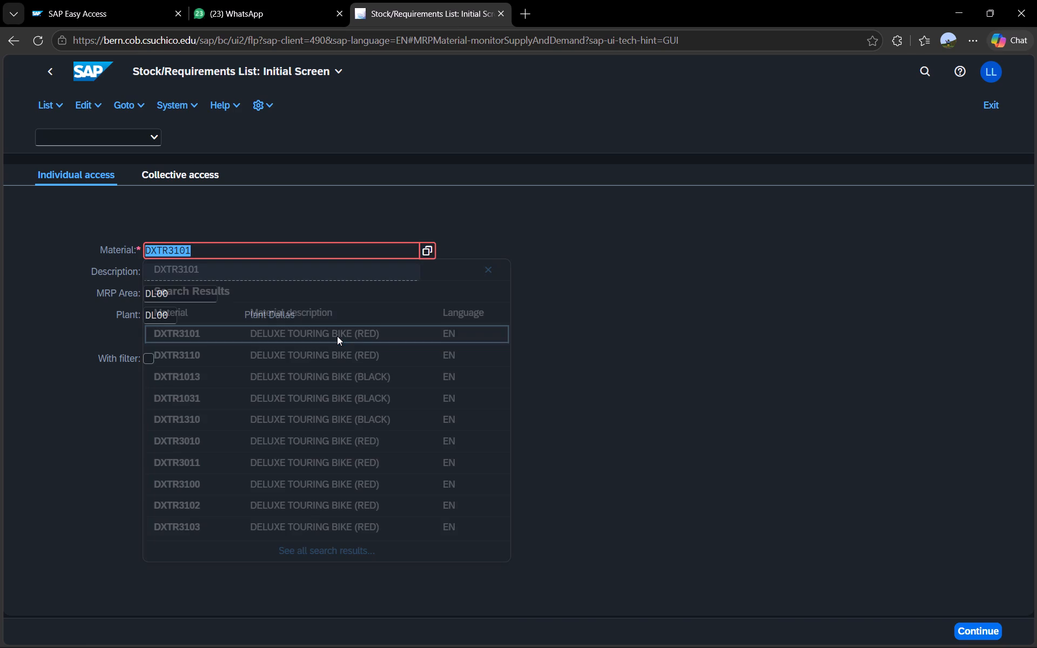
Search the material number value help with DXTR3101 as the material description, and close the search.
left_click(427, 251)
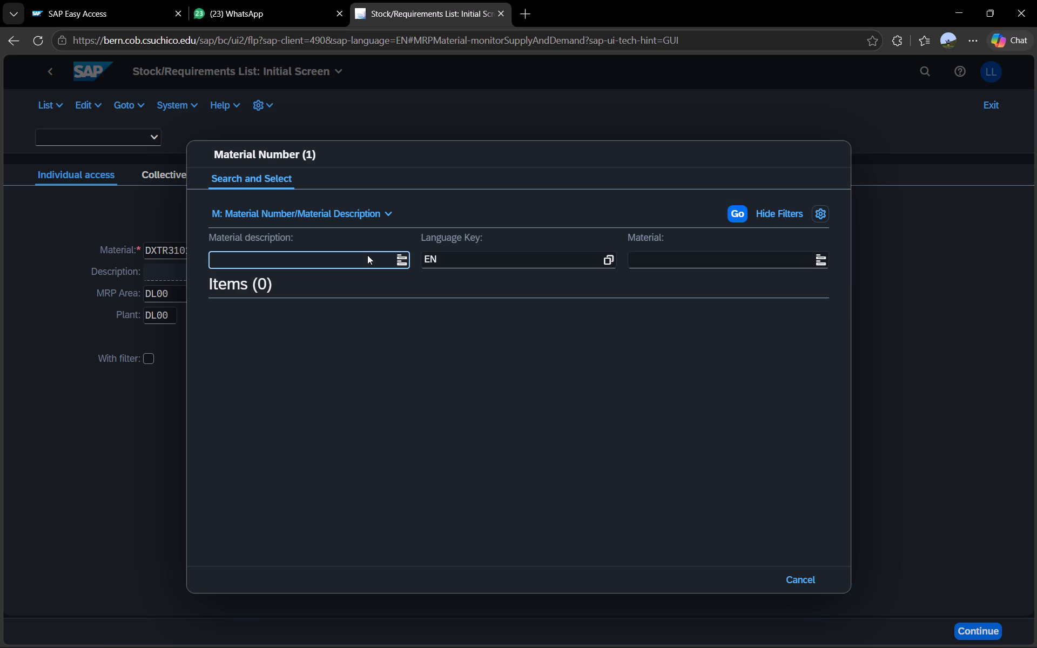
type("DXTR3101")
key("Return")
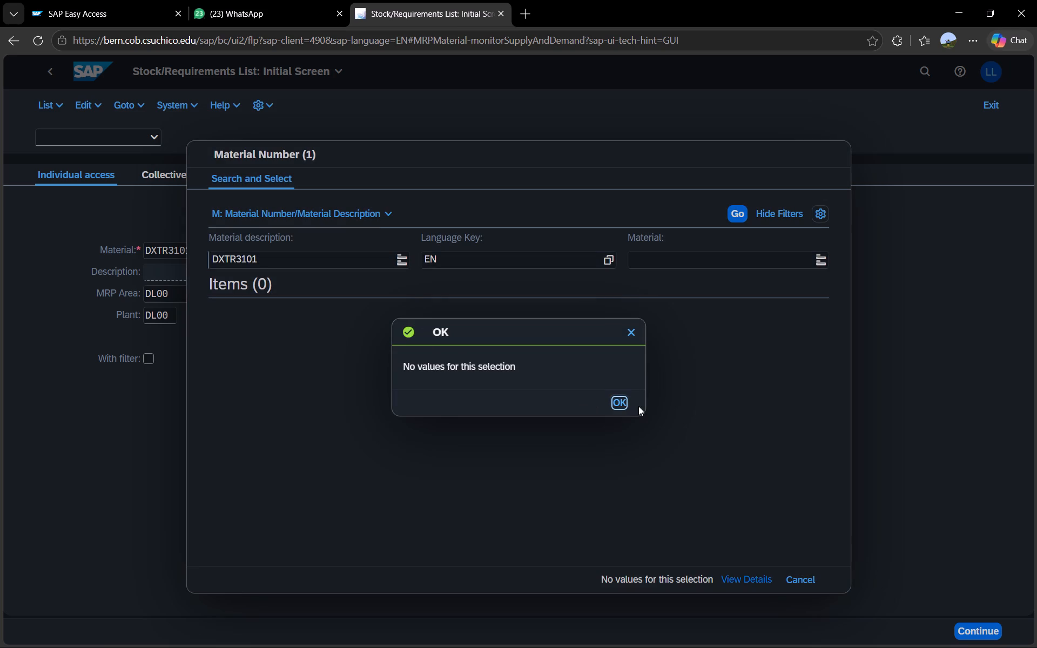
left_click(621, 400)
left_click(802, 581)
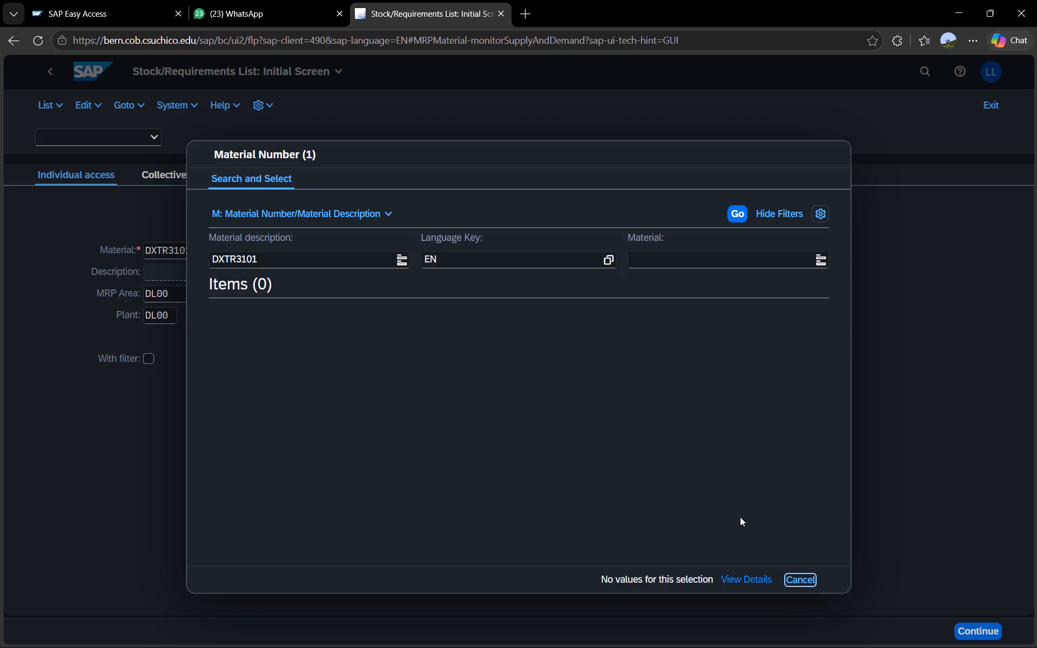
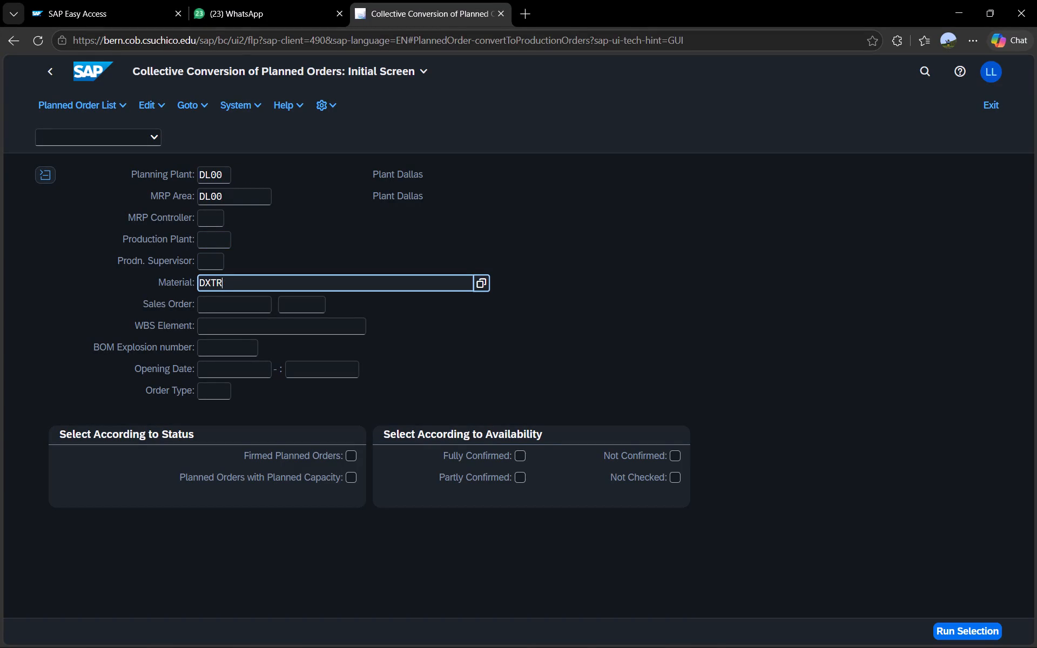
Enter the material number beginning with DXTR3 as the material selection for collective conversion of planned orders.
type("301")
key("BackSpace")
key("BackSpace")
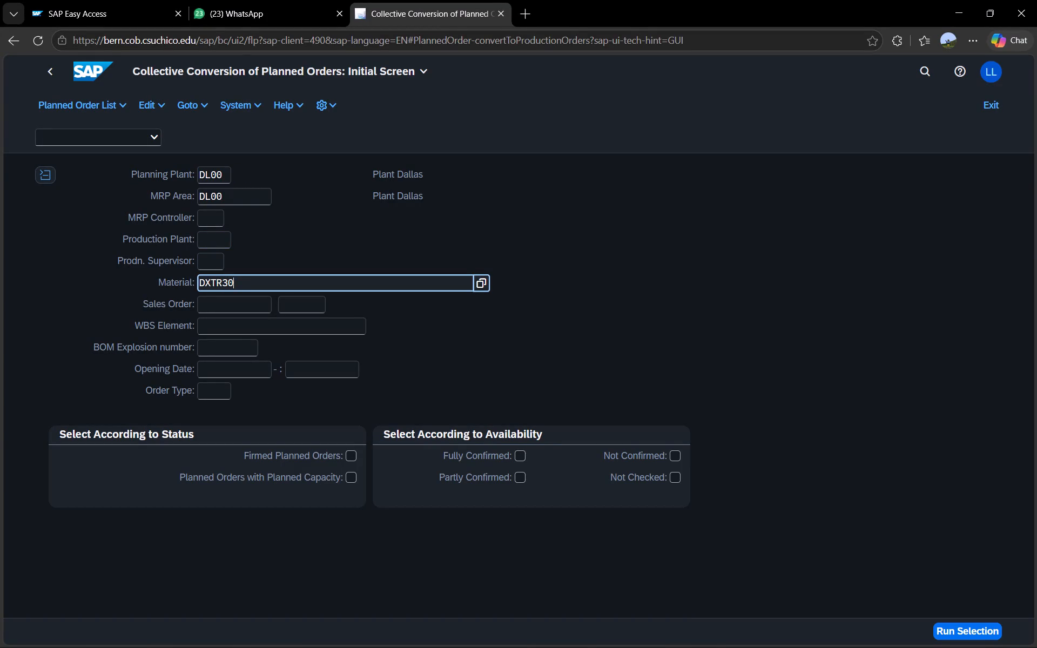
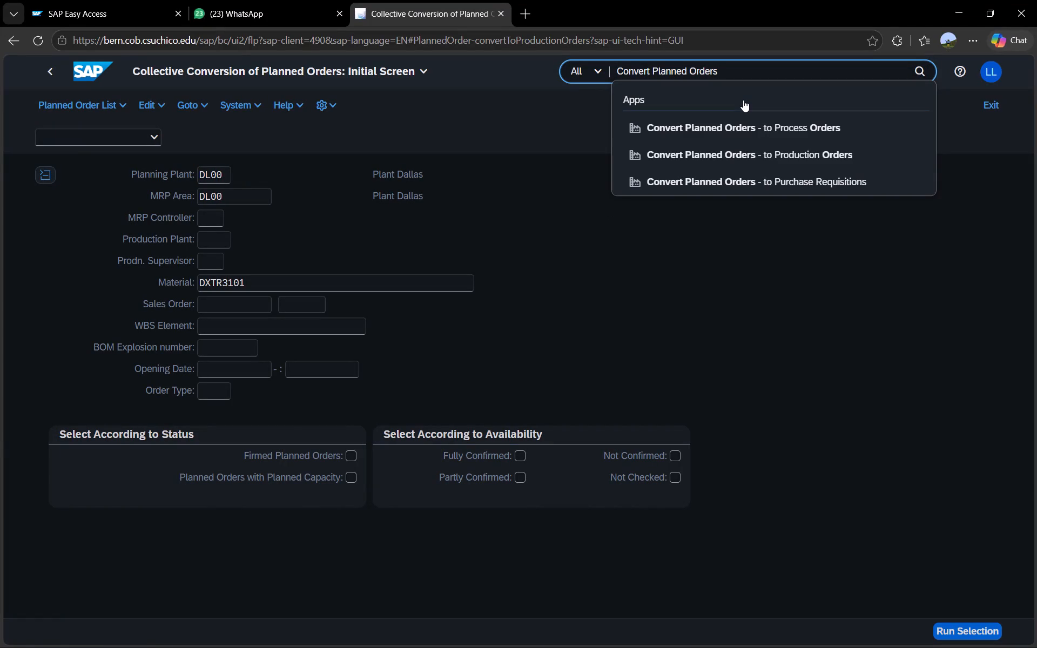
Search for Convert Planned Orders and open the version that converts to process orders.
key("Return")
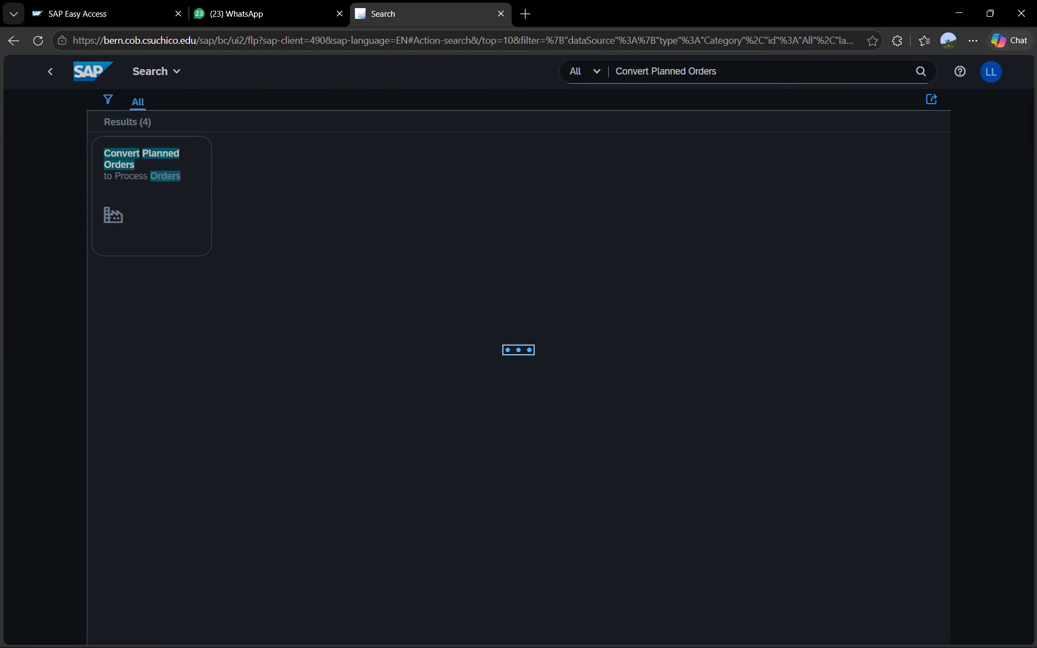
left_click(176, 191)
left_click(433, 267)
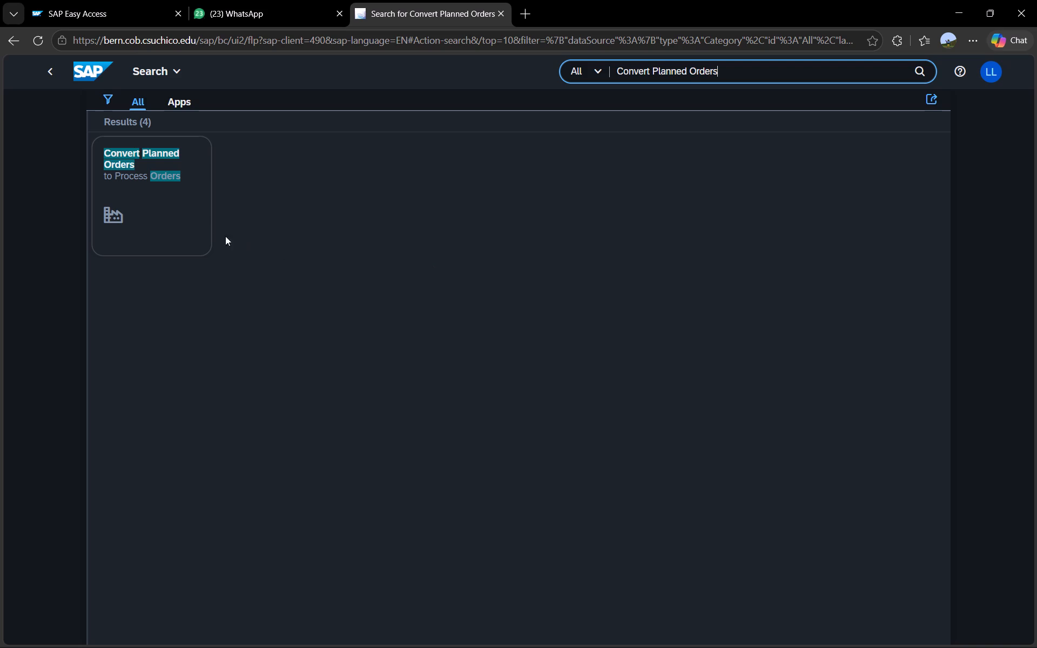
left_click(163, 174)
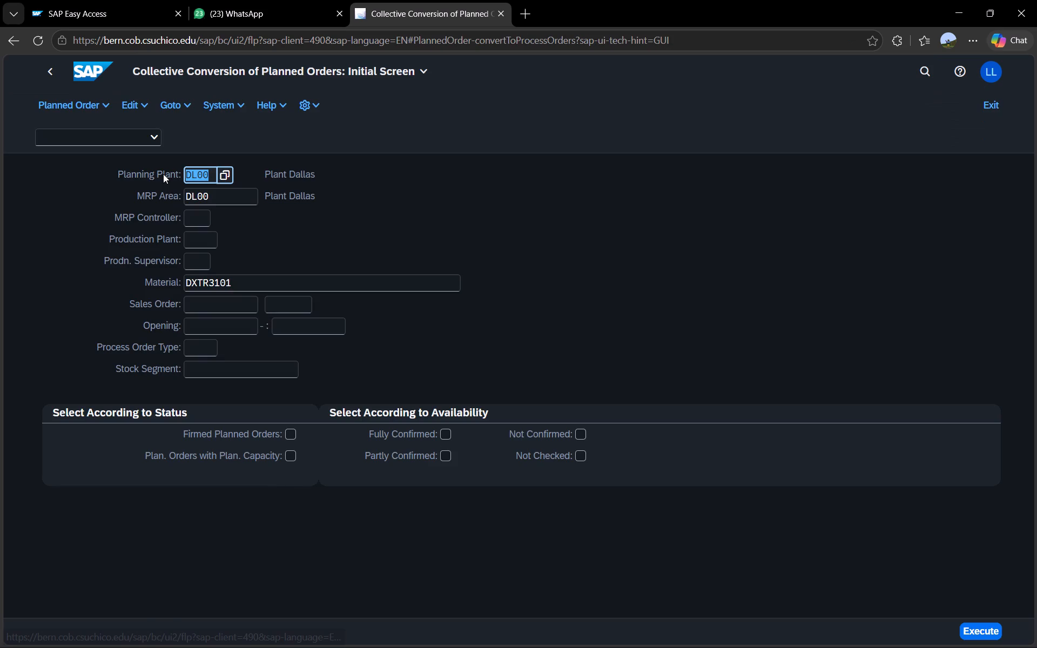
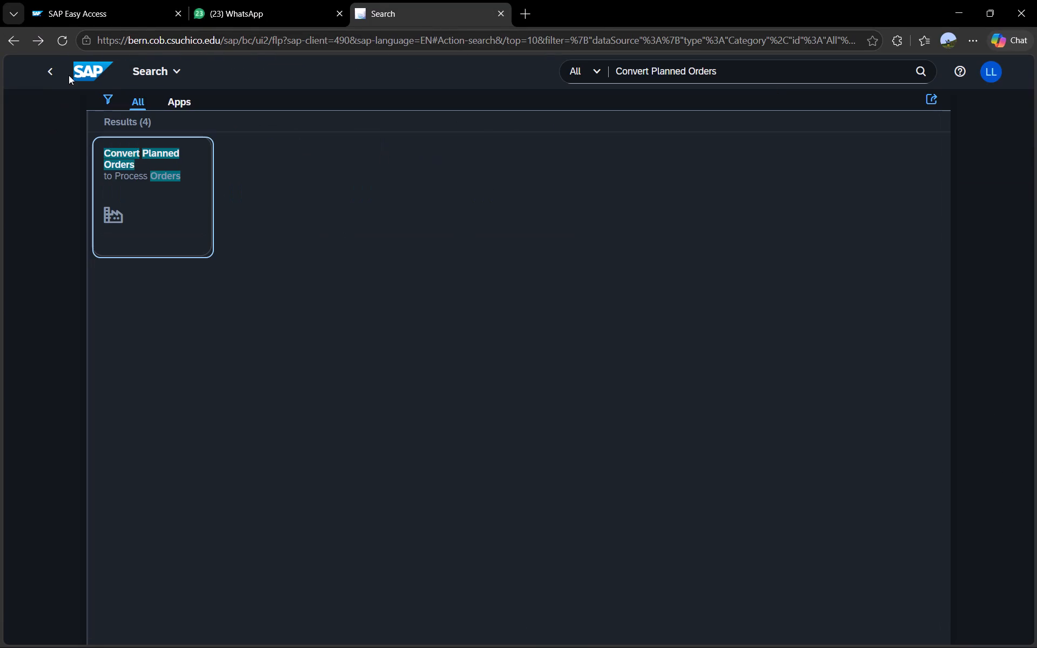
Leave the Convert Planned Orders search results and return to the launchpad home page.
left_click(48, 72)
left_click(48, 72)
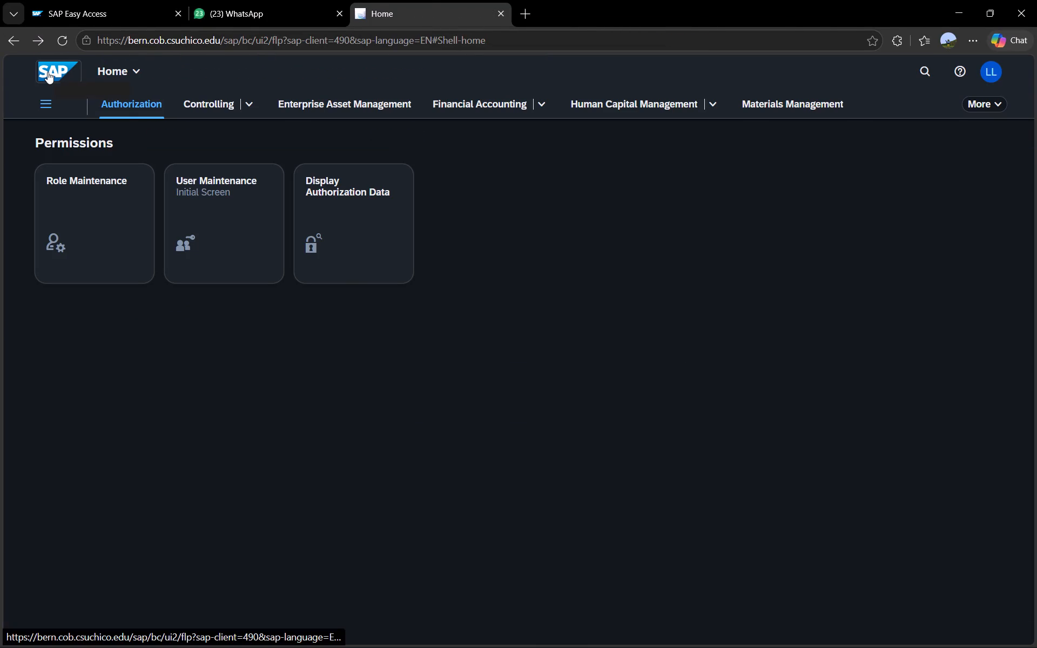
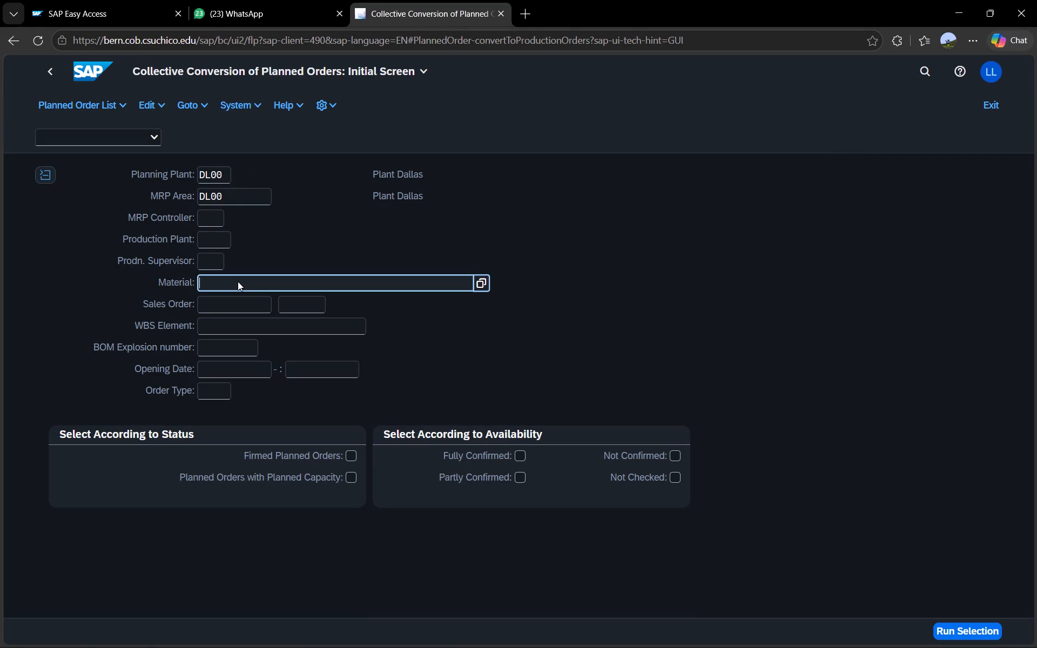
Enter DXTR3101 as the material in the selection criteria for the collective conversion of planned orders.
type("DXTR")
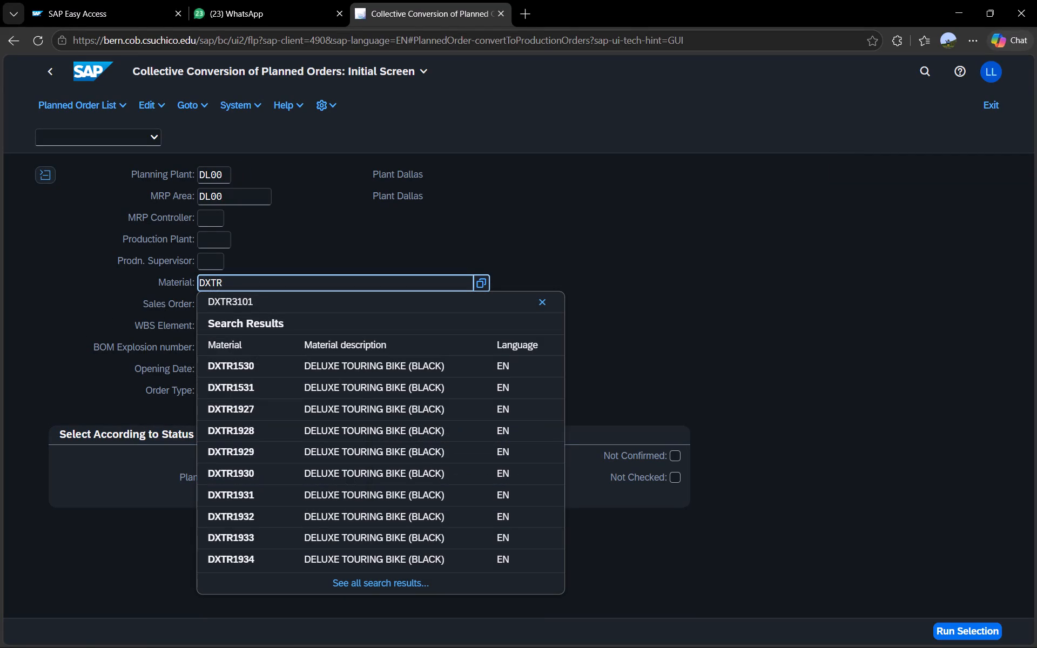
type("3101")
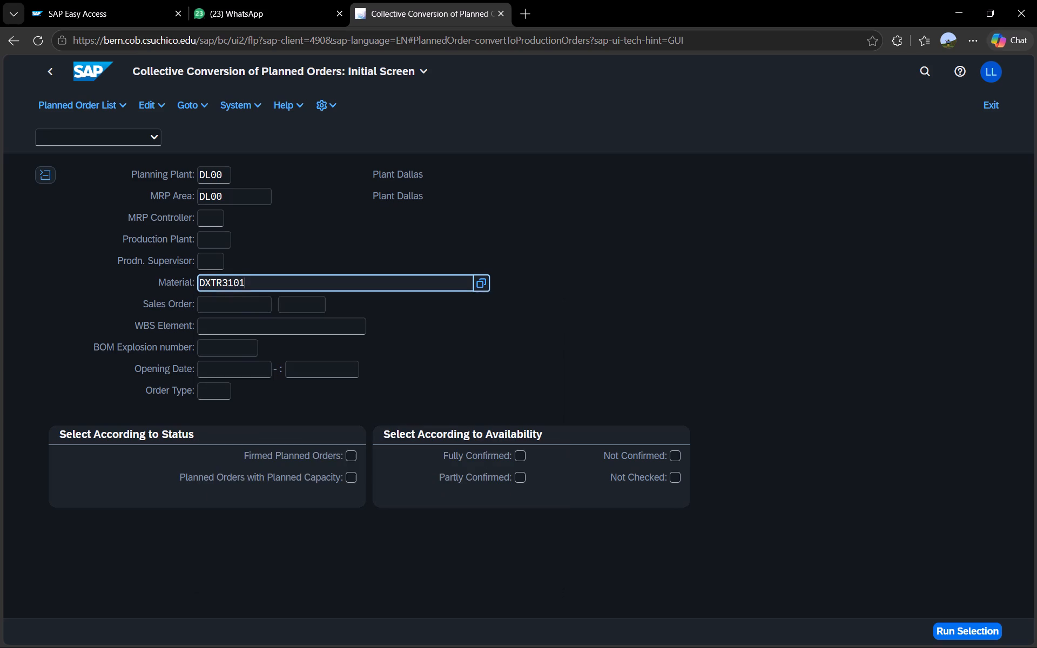
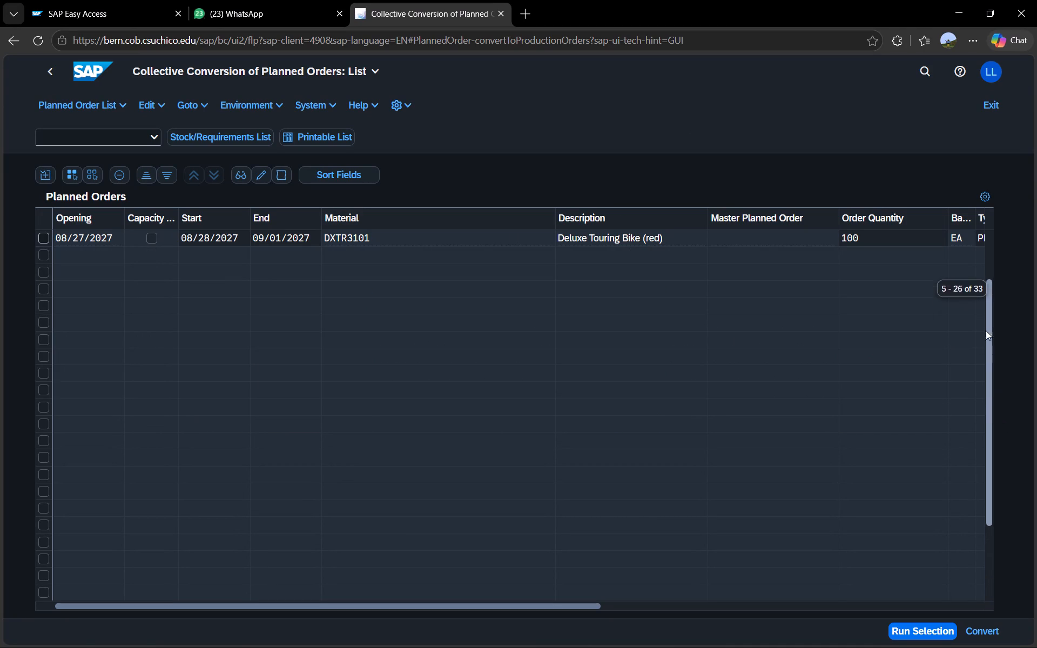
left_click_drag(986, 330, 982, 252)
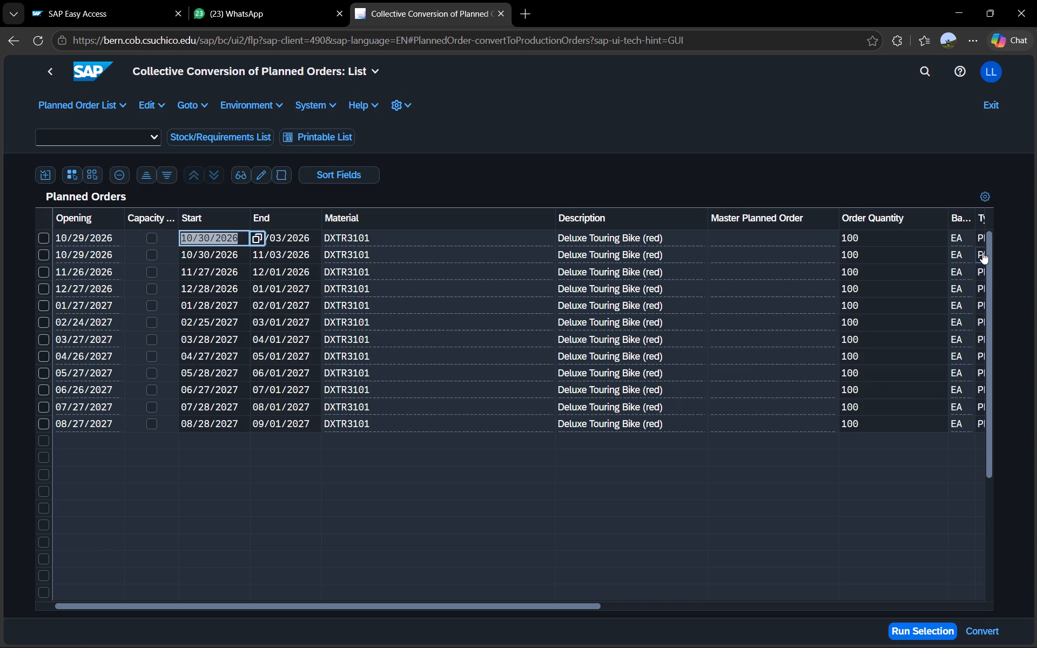
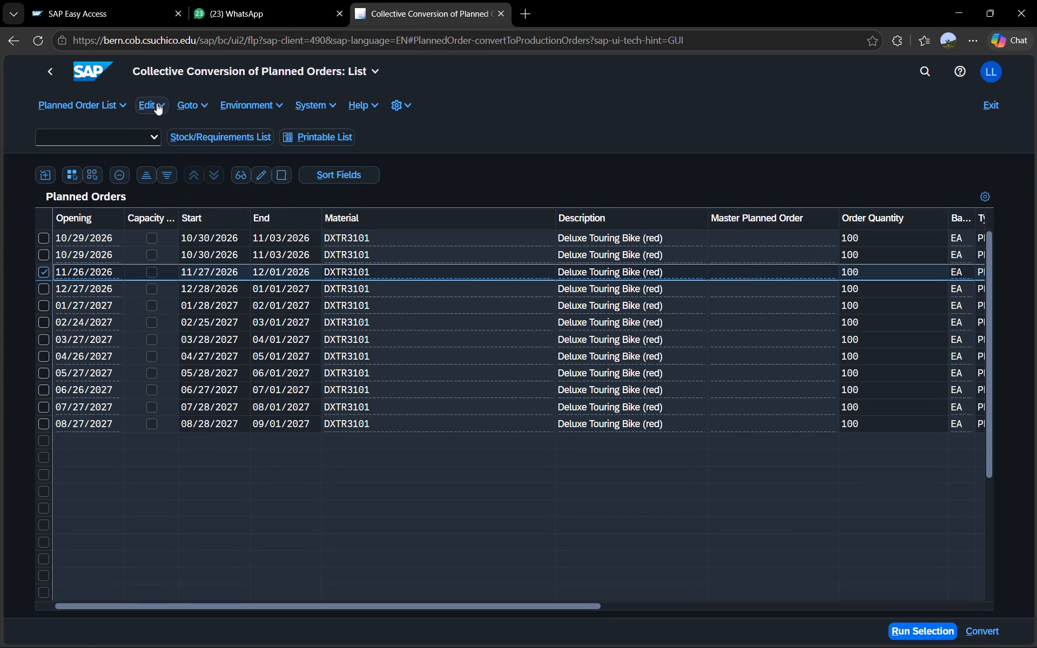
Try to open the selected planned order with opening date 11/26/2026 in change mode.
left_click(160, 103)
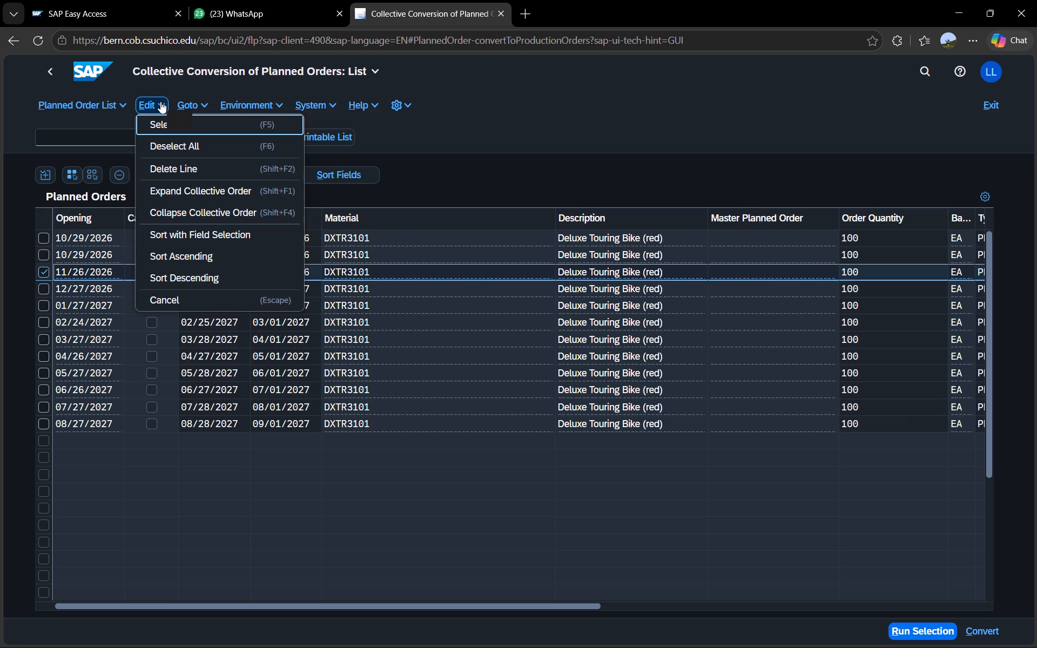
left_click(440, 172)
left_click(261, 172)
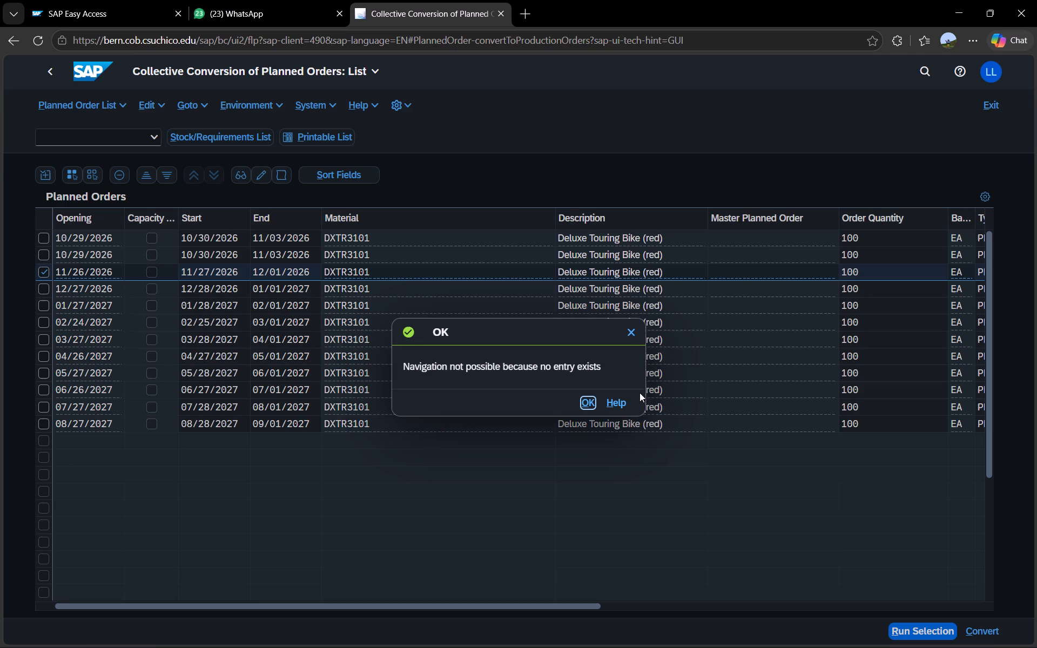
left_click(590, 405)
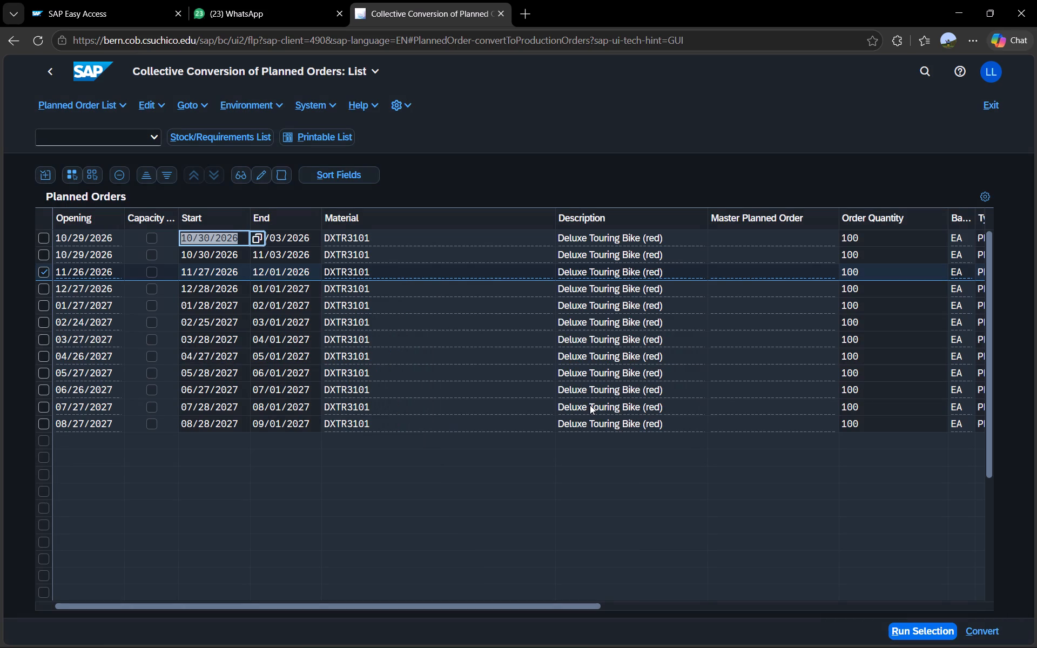
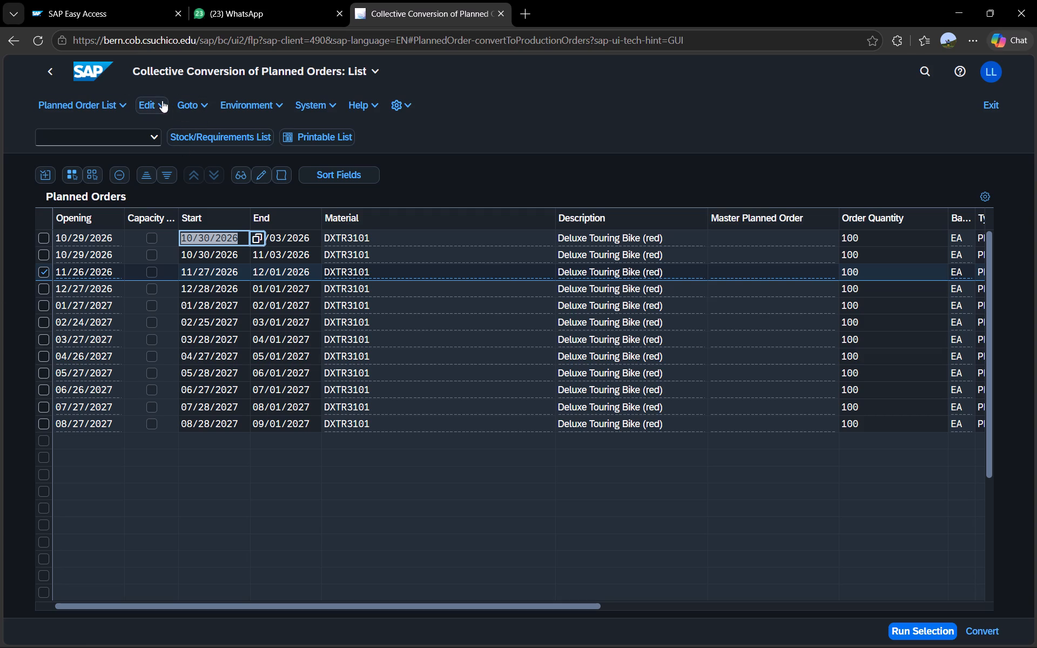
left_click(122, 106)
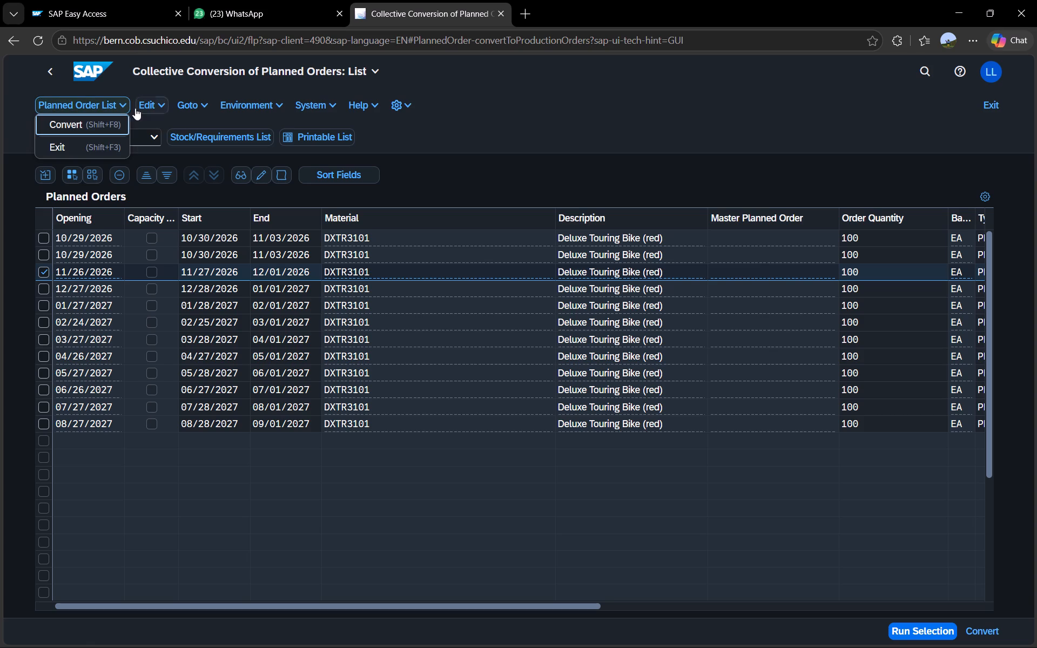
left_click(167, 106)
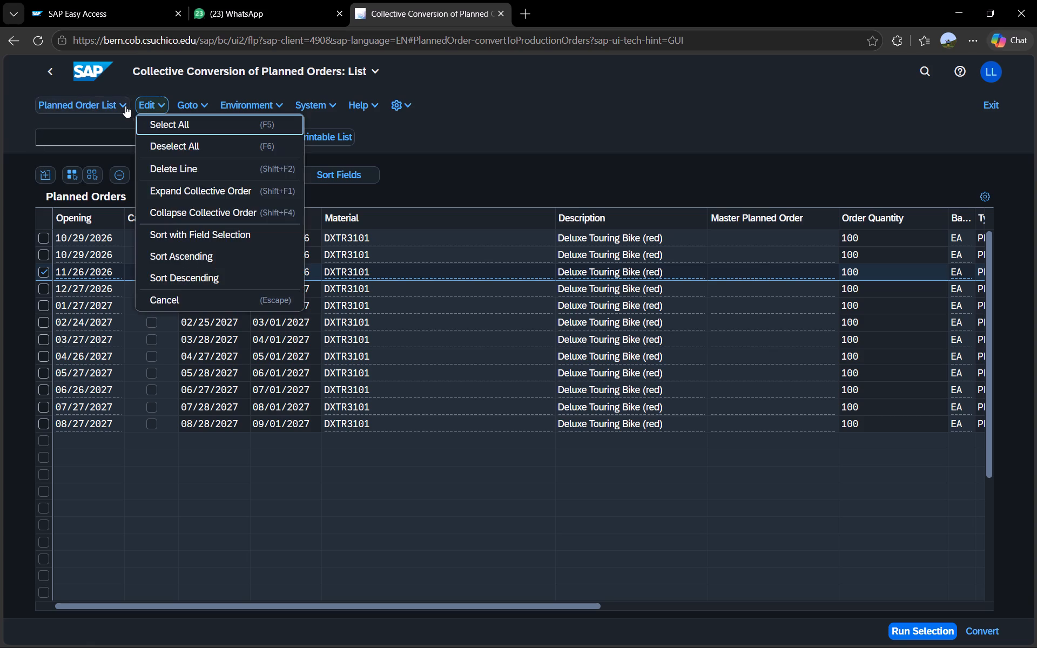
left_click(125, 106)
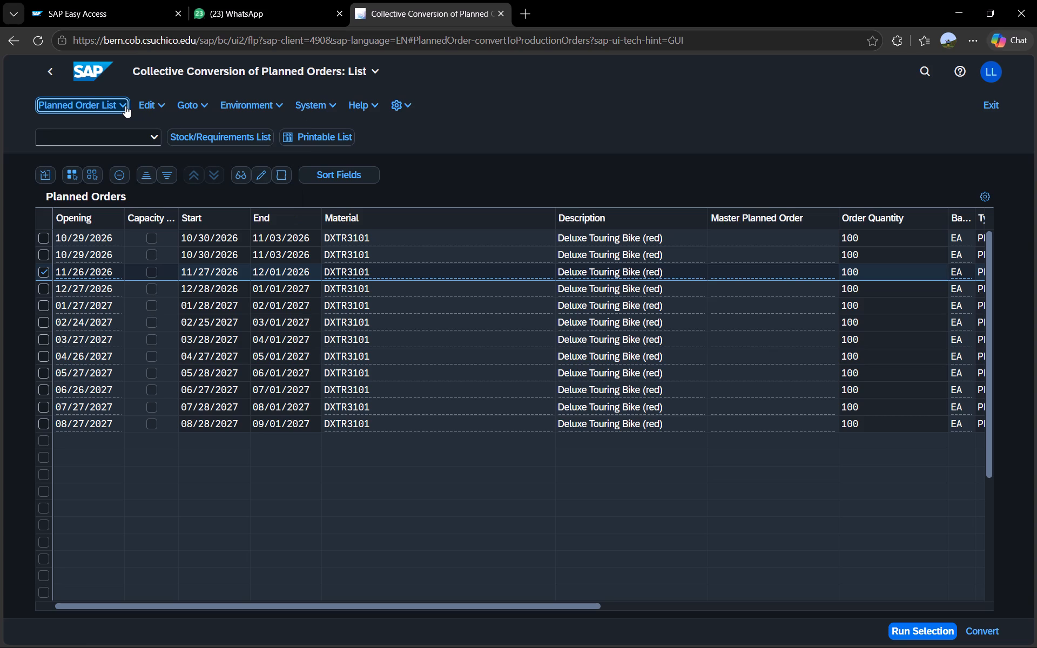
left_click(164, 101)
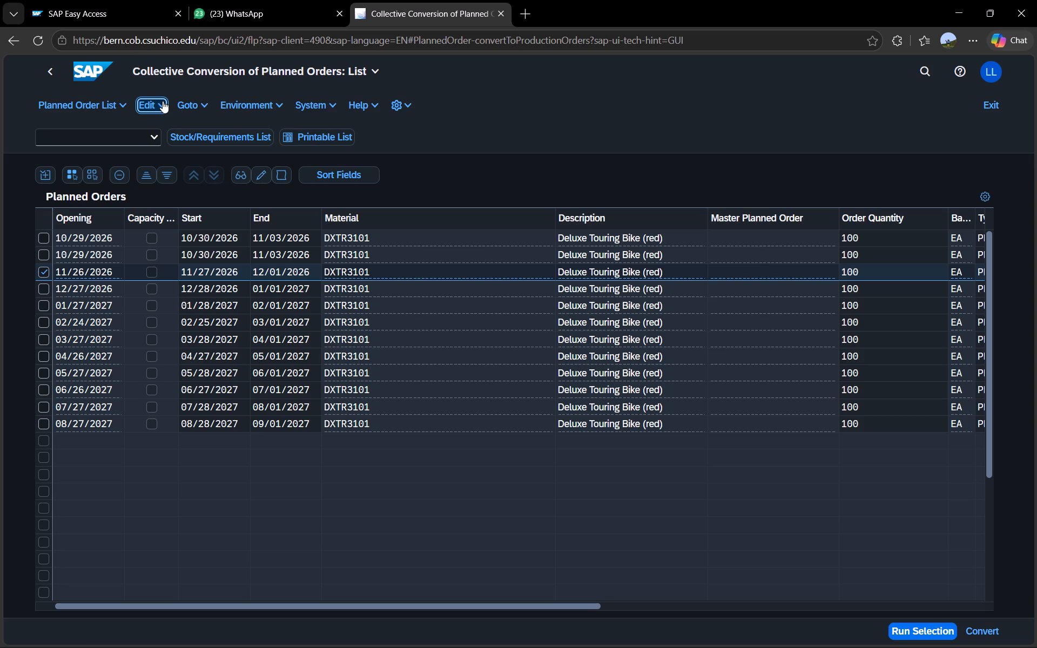
Convert the selected planned order for DXTR3101 with opening date 11/26/2026 into a production order.
left_click(117, 106)
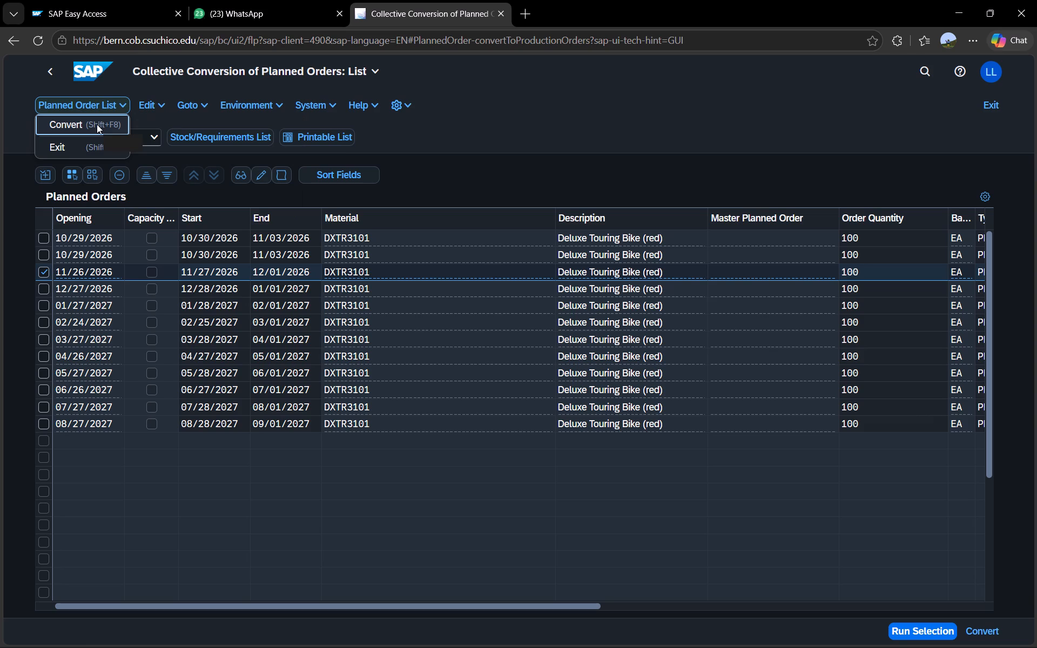
left_click(97, 124)
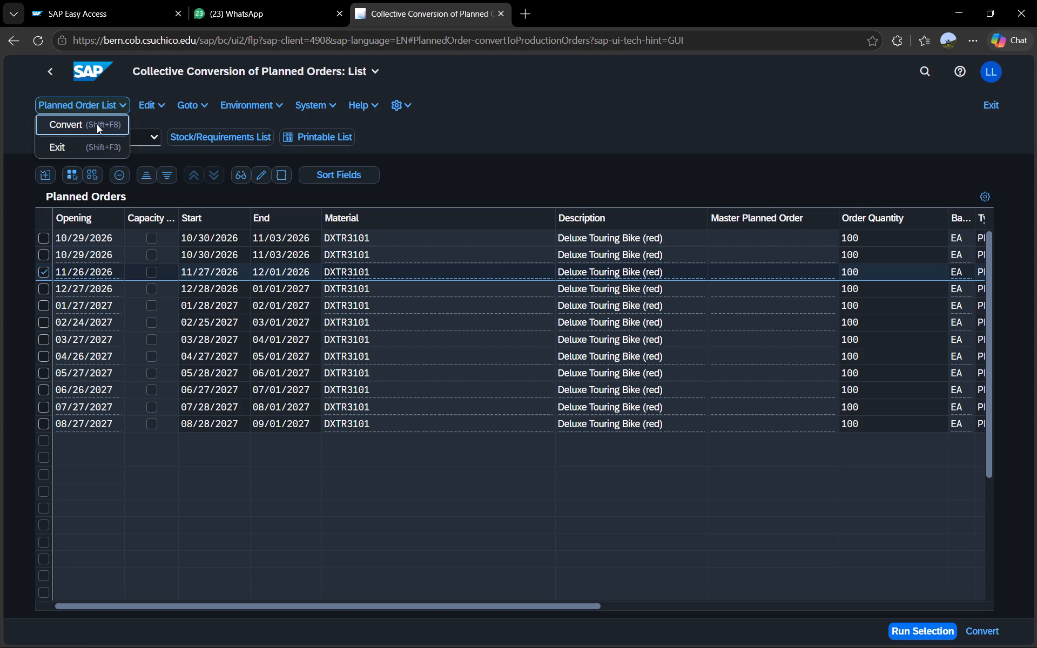
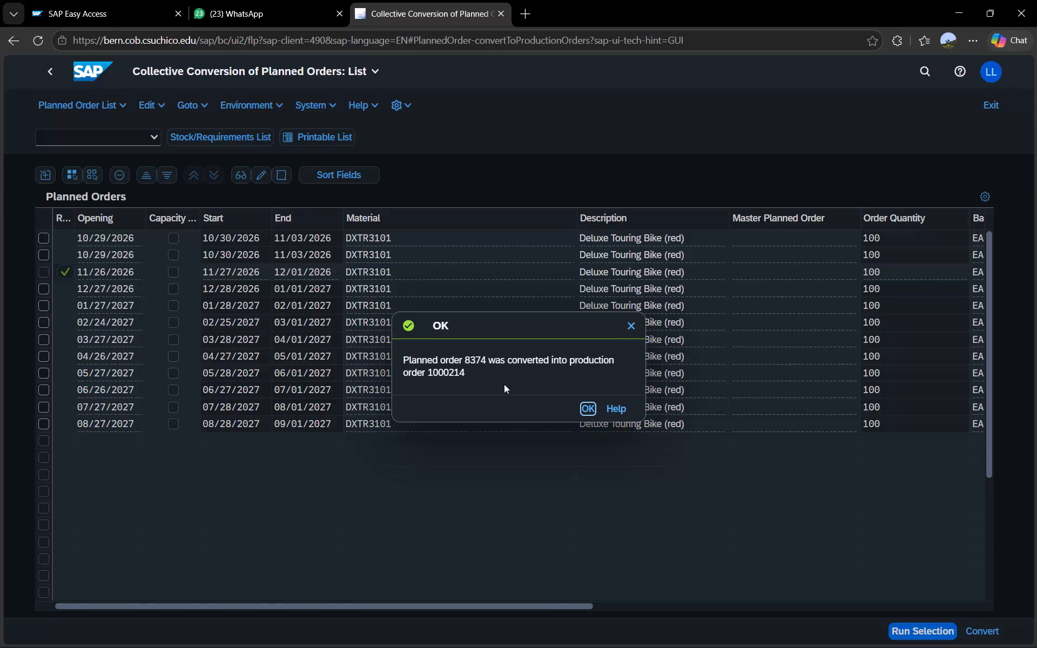
Dismiss the conversion message, leave the collective conversion of planned orders, and return to the Fiori home page.
left_click(588, 406)
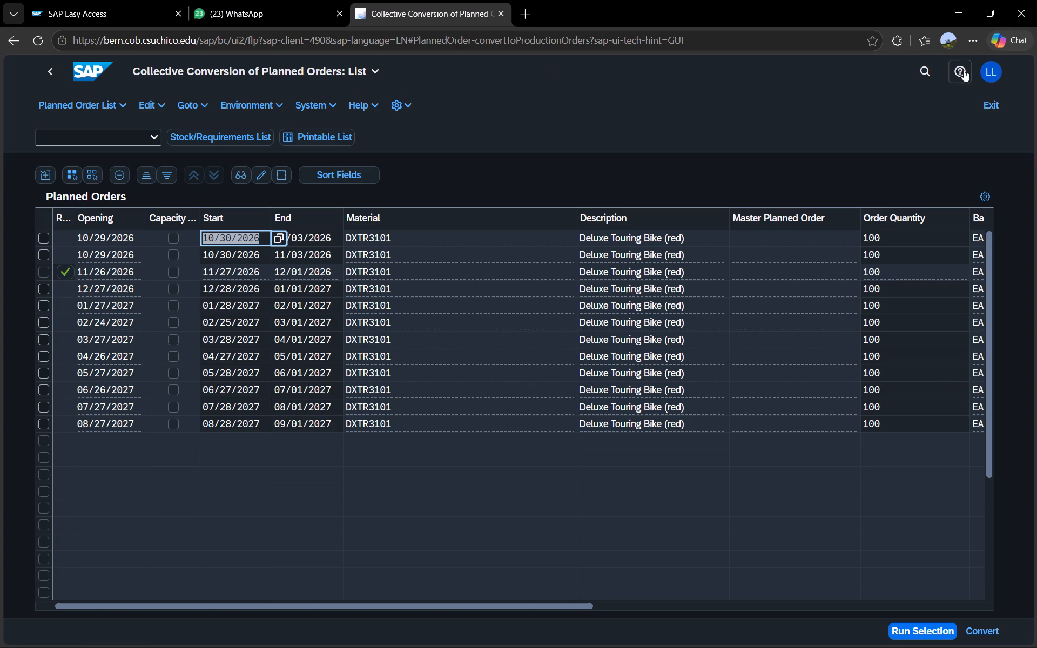
left_click(52, 72)
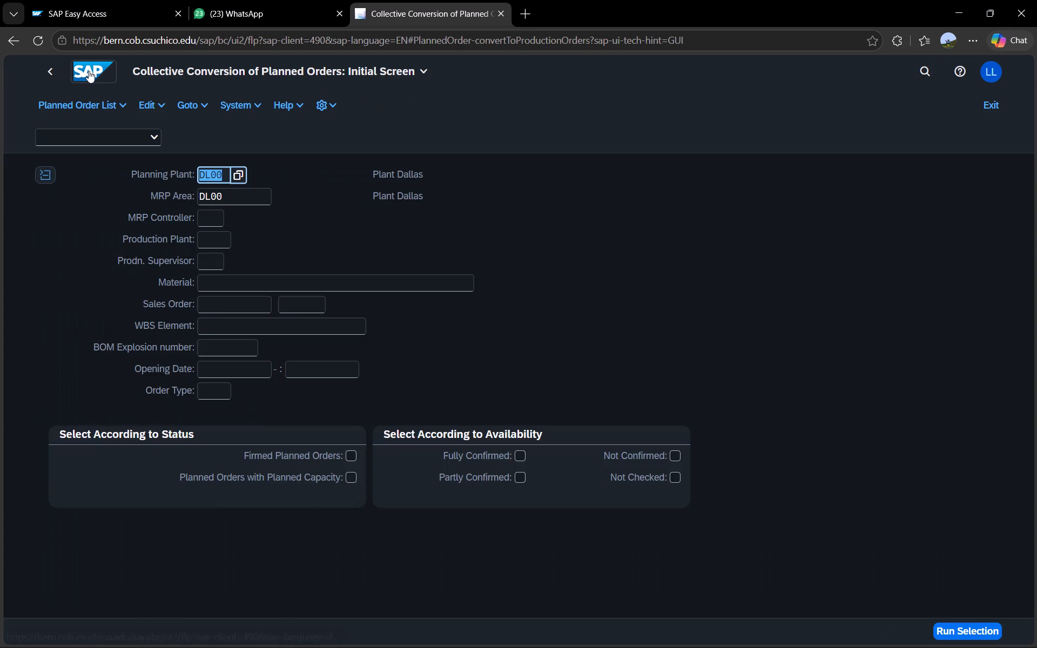
left_click(89, 71)
Check the step results of the Production Planning and Execution - Case Study Fiori in the Global Bike Student Monitor, and return to the Student Monitor page.
left_click(969, 99)
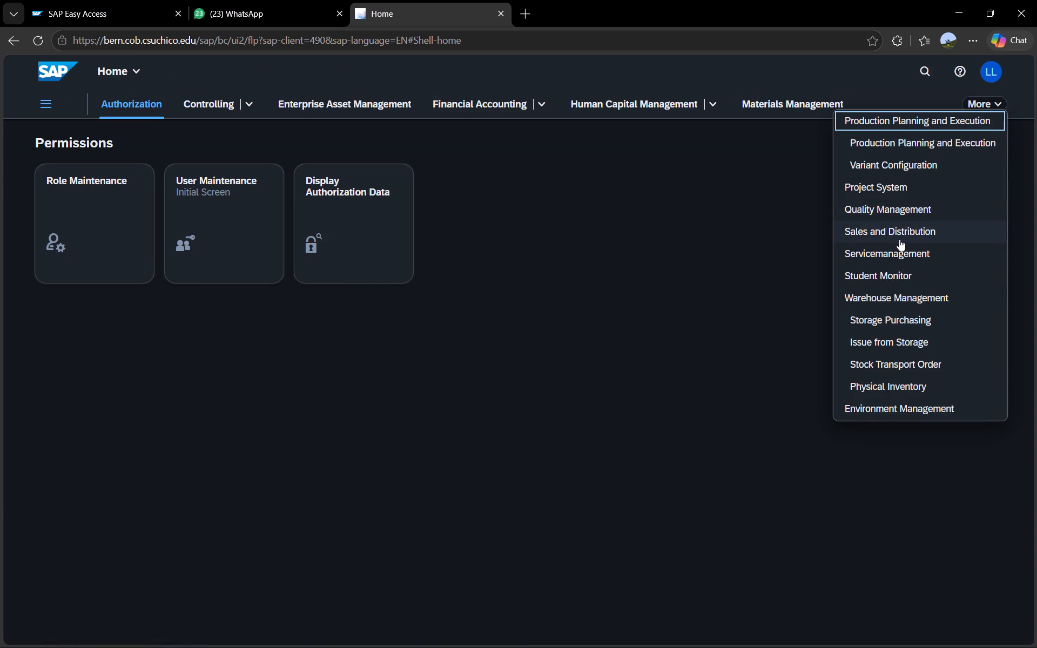
left_click(886, 276)
left_click(239, 187)
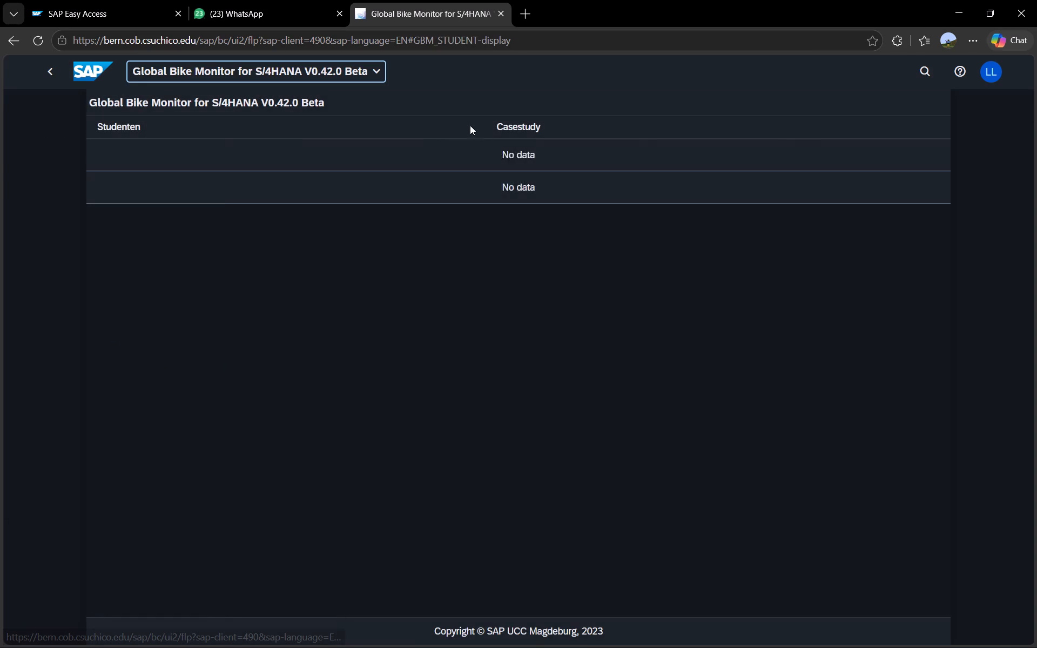
left_click(509, 150)
key("p")
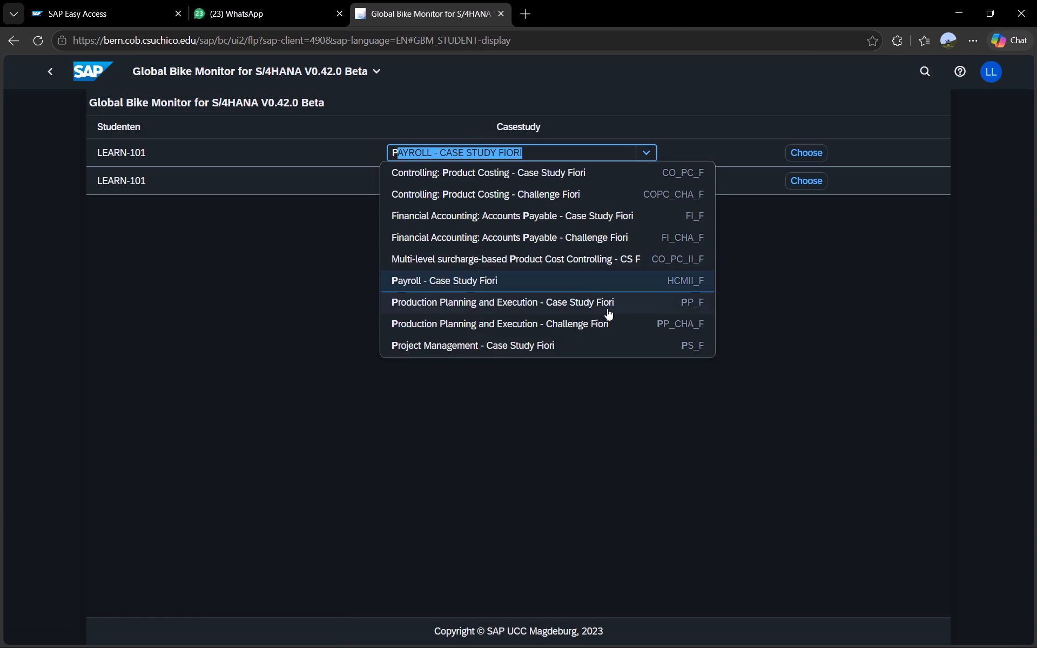
left_click(615, 312)
left_click(818, 154)
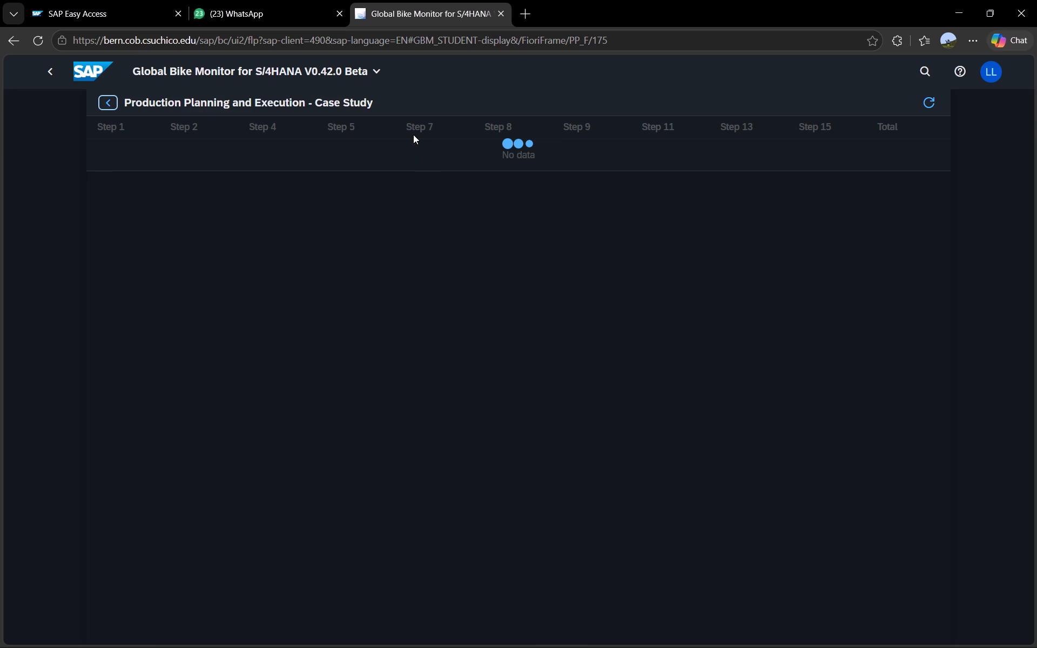
left_click(24, 41)
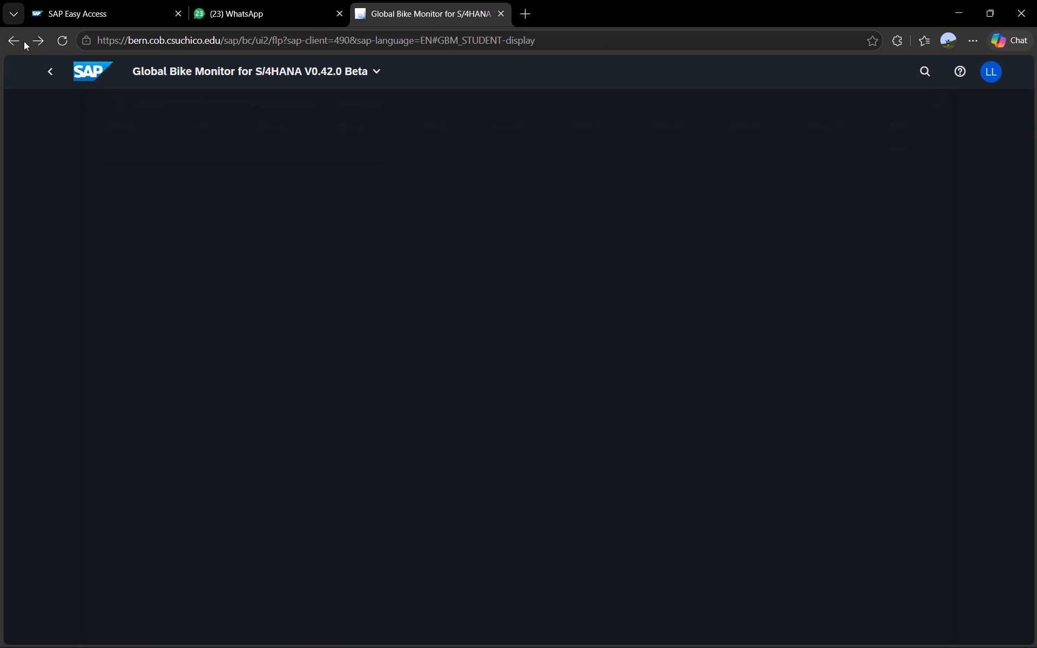
left_click(16, 41)
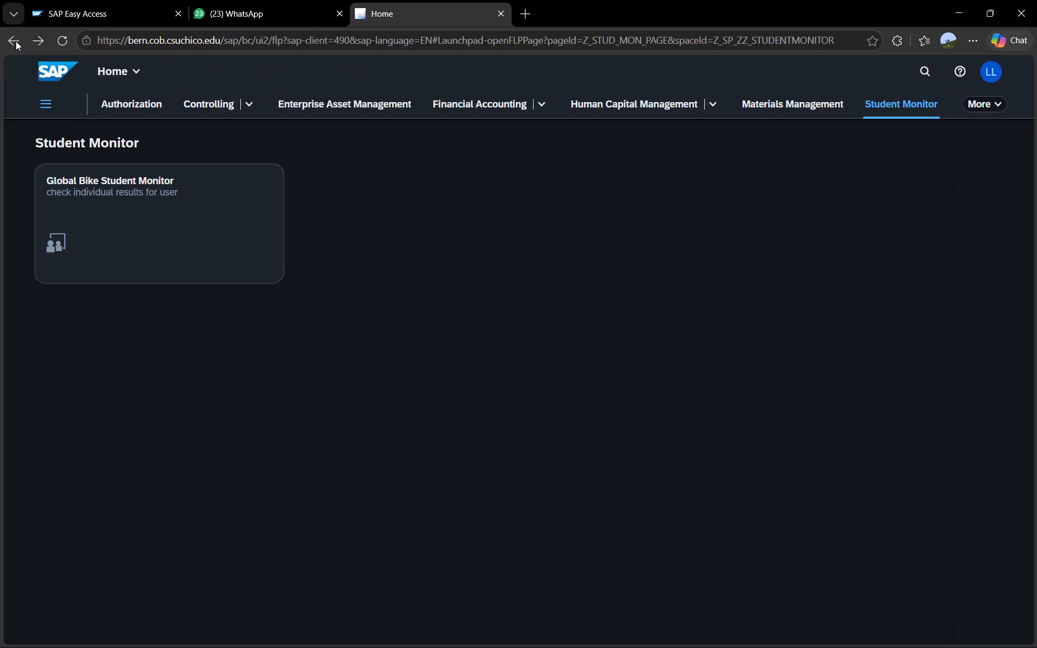